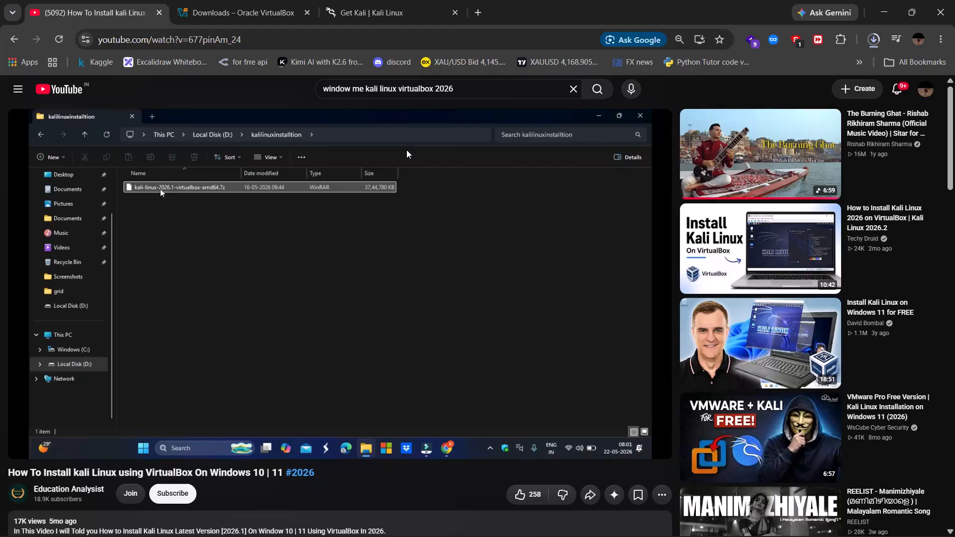
# Open the bookmarked XAUUSD chart in a new browser tab and dismiss the indicator templates tip.
pyautogui.click(378, 0)
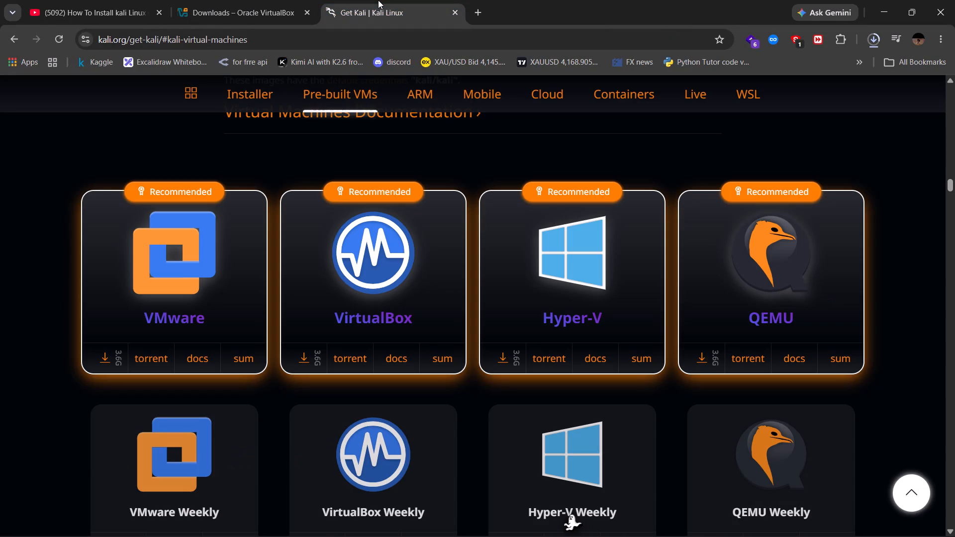
pyautogui.click(471, 12)
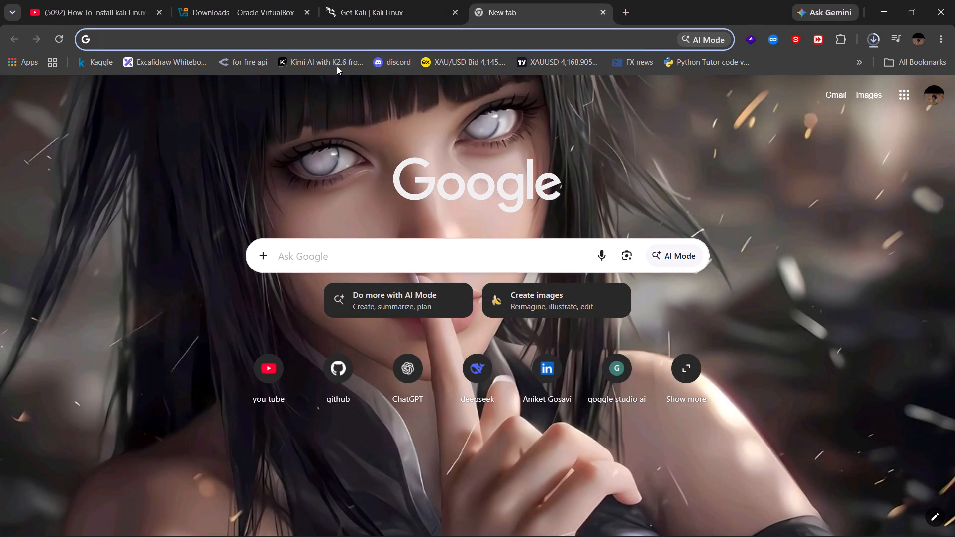
pyautogui.click(535, 65)
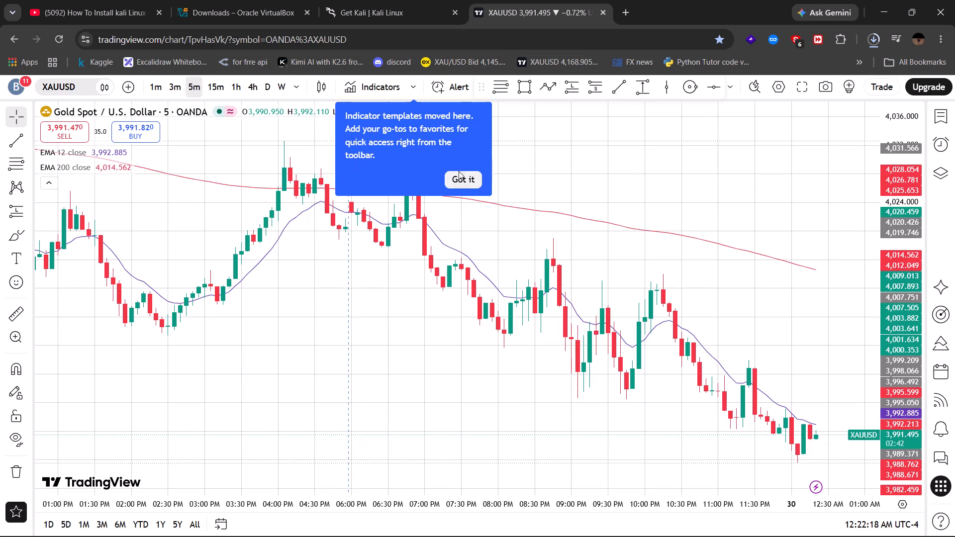
pyautogui.click(459, 179)
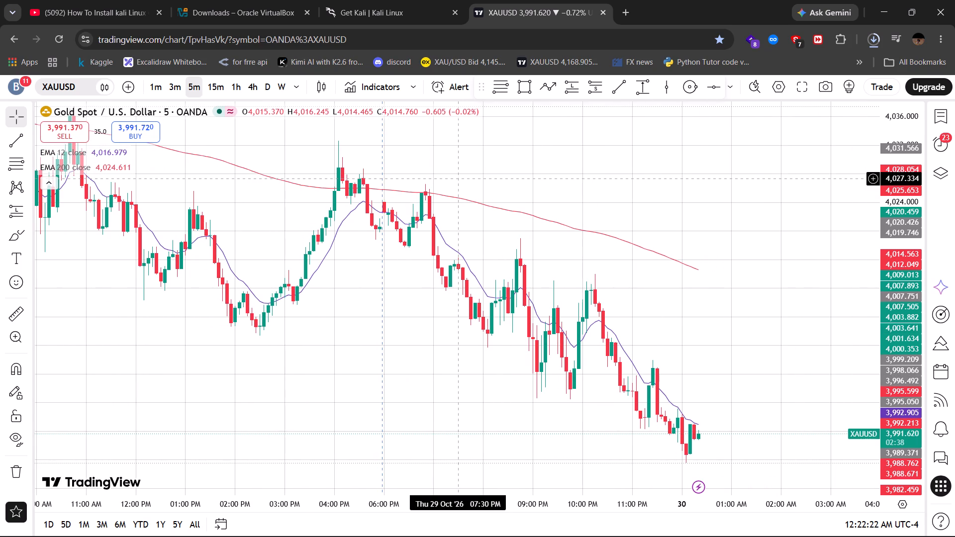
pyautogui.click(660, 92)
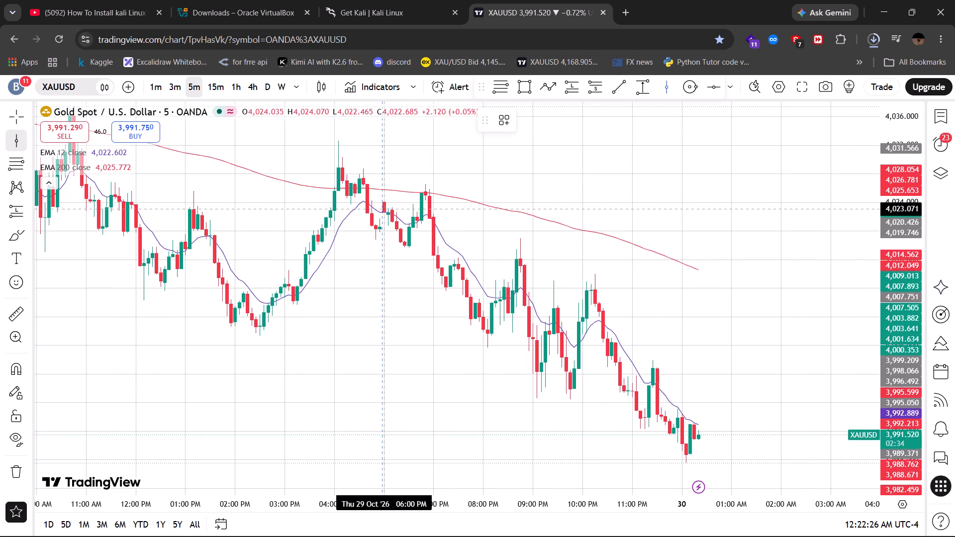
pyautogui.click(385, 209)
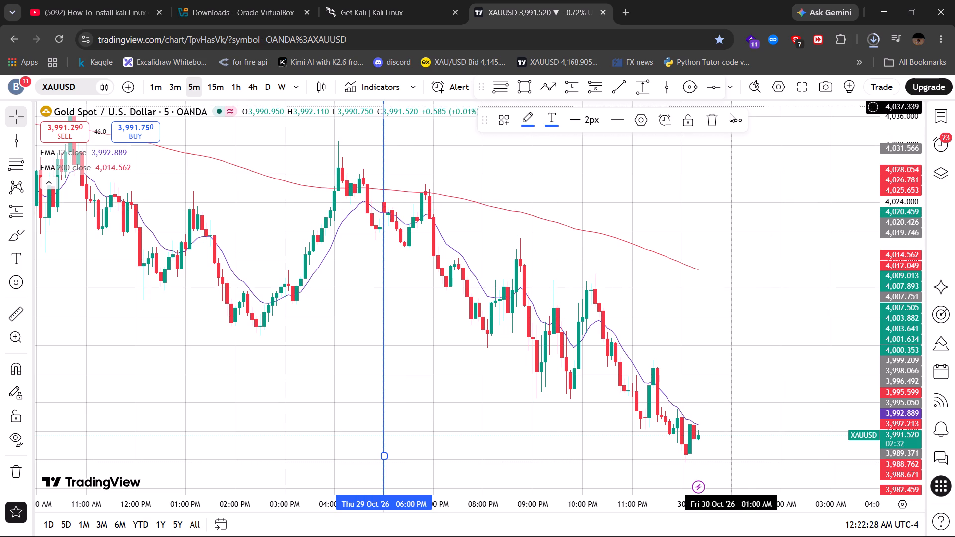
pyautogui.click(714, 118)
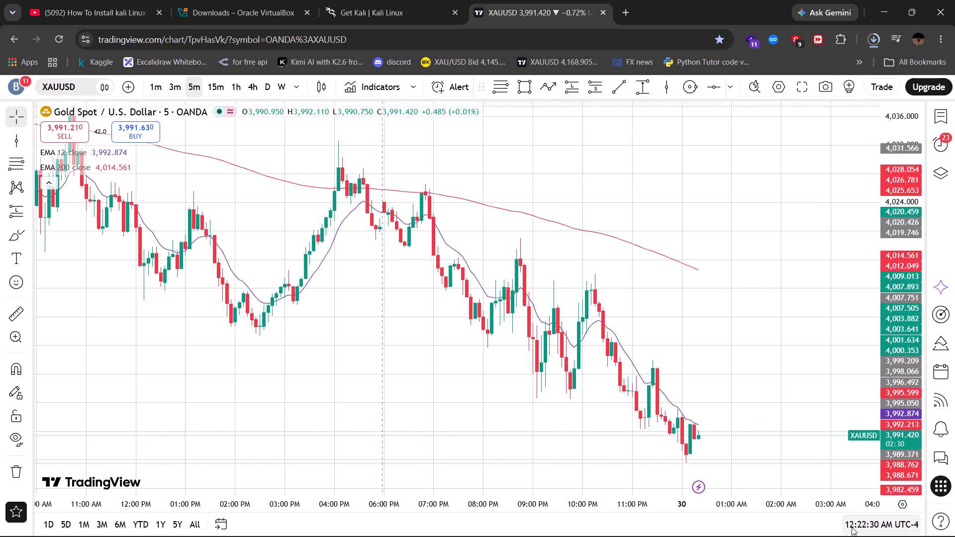
# Change the chart's time zone to UTC+5:30.
pyautogui.click(852, 527)
pyautogui.scroll(-2, 887, 373)
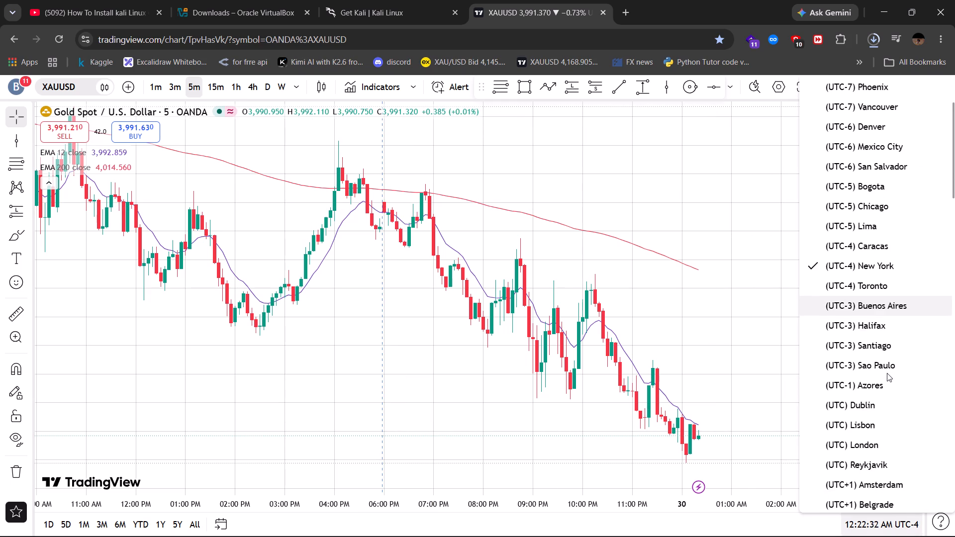
pyautogui.scroll(-6, 887, 373)
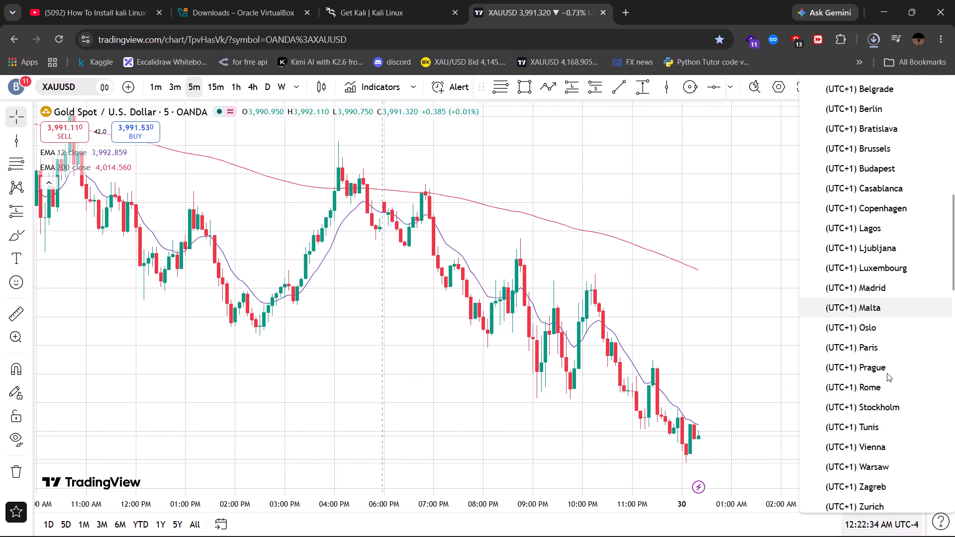
pyautogui.scroll(-6, 887, 373)
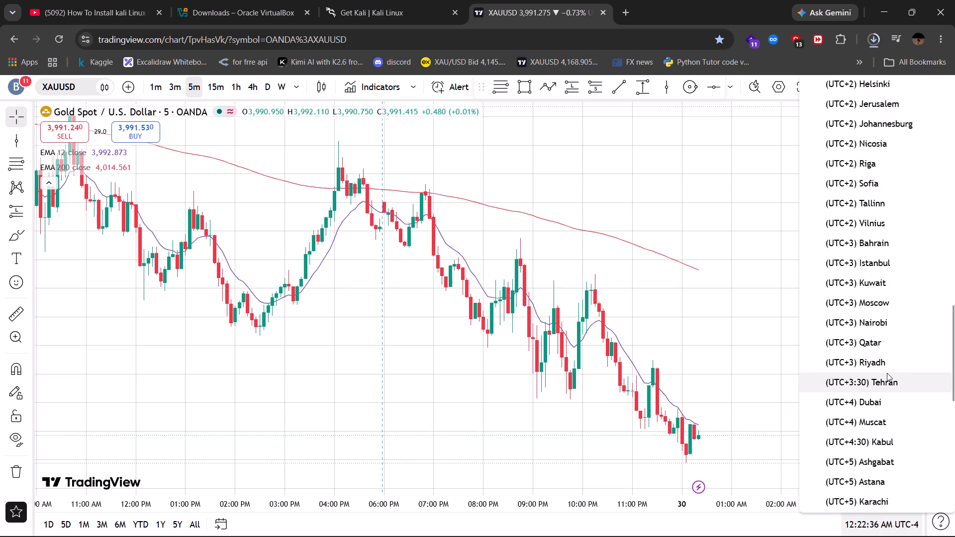
pyautogui.scroll(-5, 887, 373)
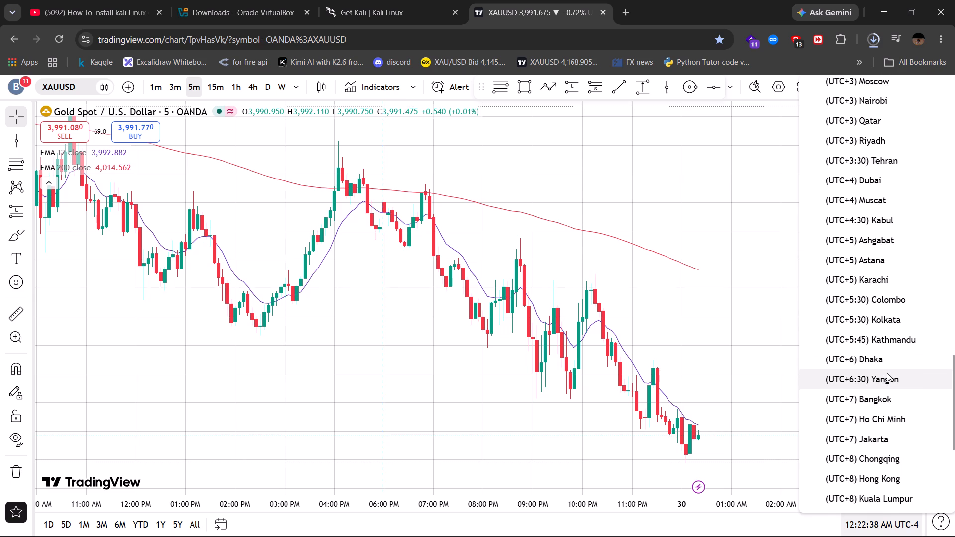
pyautogui.scroll(-1, 887, 373)
pyautogui.click(897, 273)
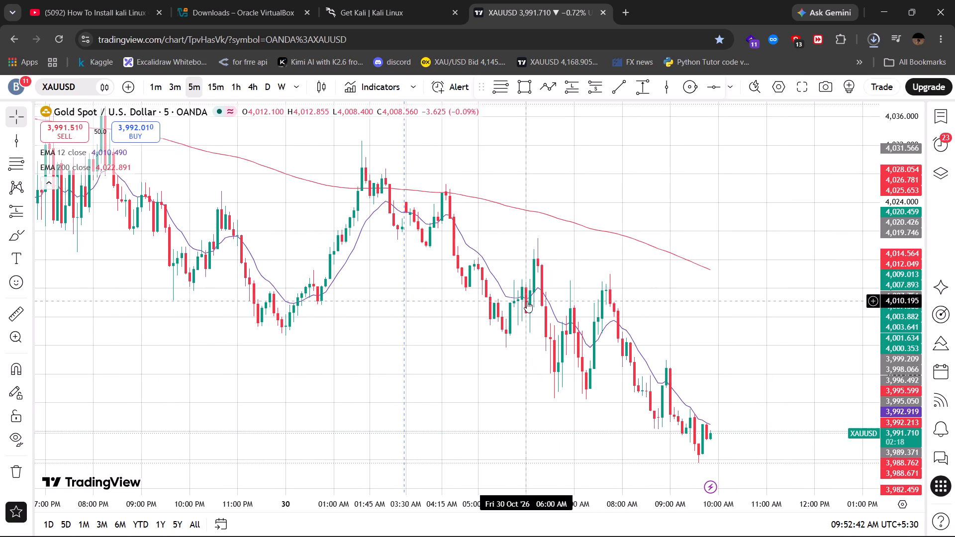
# Place a vertical line on the chart at 03:30 AM on Fri 30 Oct '26.
pyautogui.moveTo(456, 505); pyautogui.dragTo(399, 497)
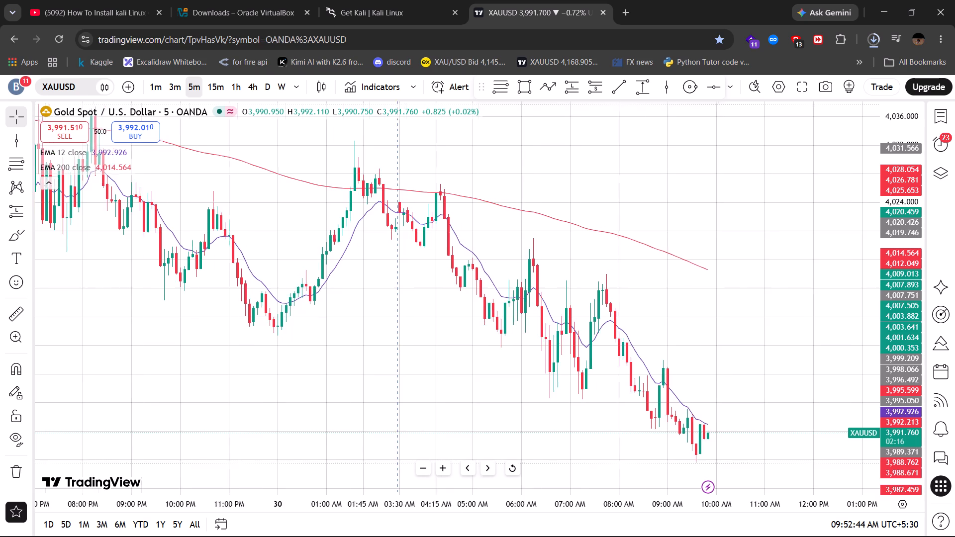
pyautogui.moveTo(399, 497); pyautogui.dragTo(277, 479)
pyautogui.moveTo(292, 316); pyautogui.dragTo(722, 326)
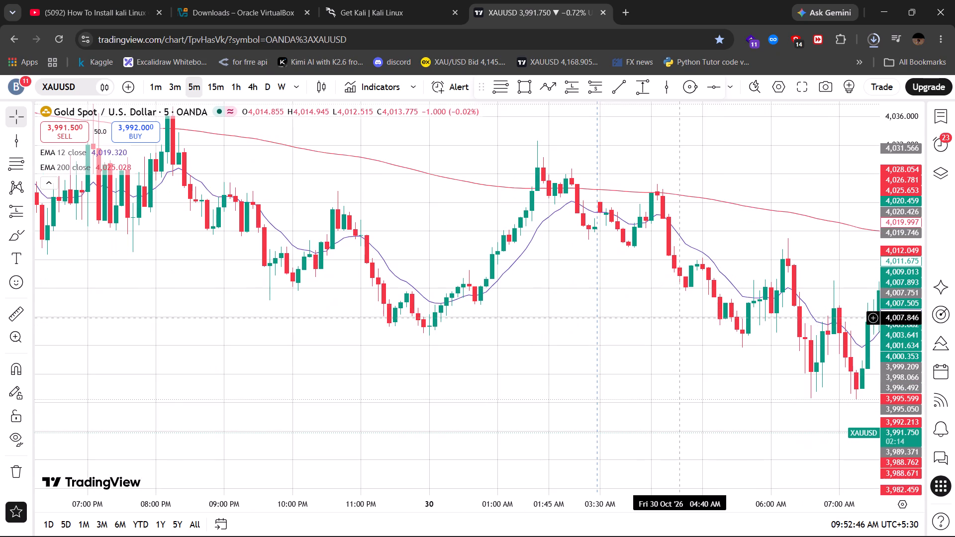
pyautogui.moveTo(678, 318); pyautogui.dragTo(493, 339)
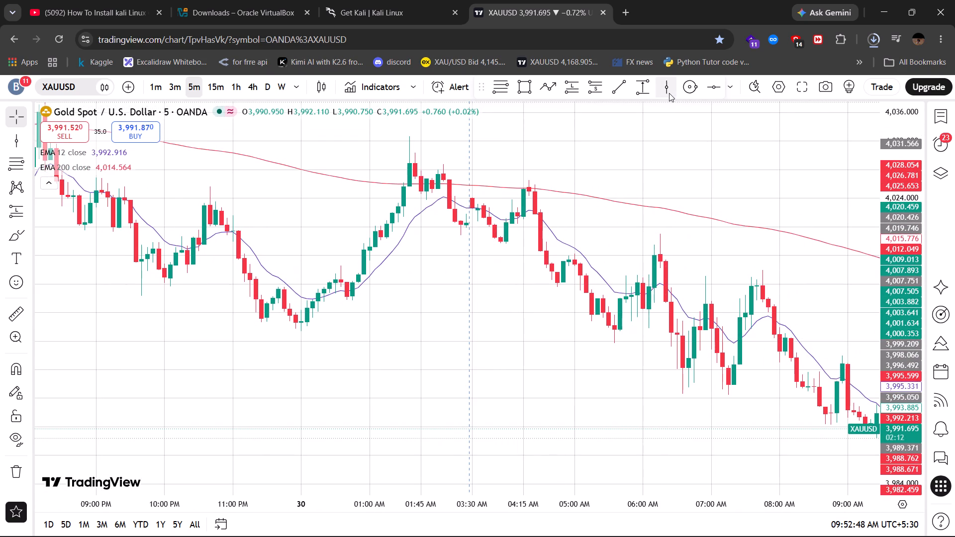
pyautogui.click(669, 93)
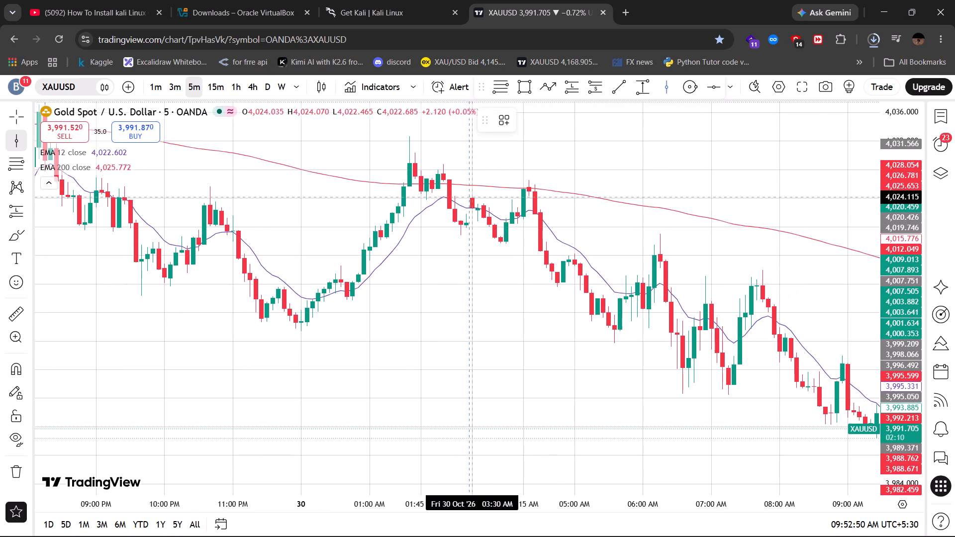
pyautogui.click(474, 197)
# Place a second vertical line on the chart at 05:30 AM on Fri 30 Oct '26.
pyautogui.moveTo(506, 313); pyautogui.dragTo(287, 392)
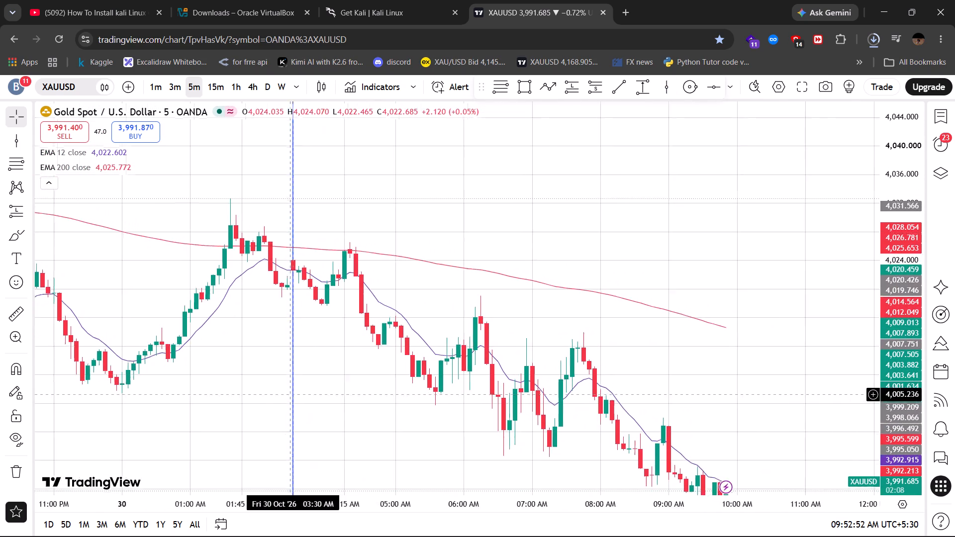
pyautogui.moveTo(287, 392); pyautogui.dragTo(275, 378)
pyautogui.click(667, 88)
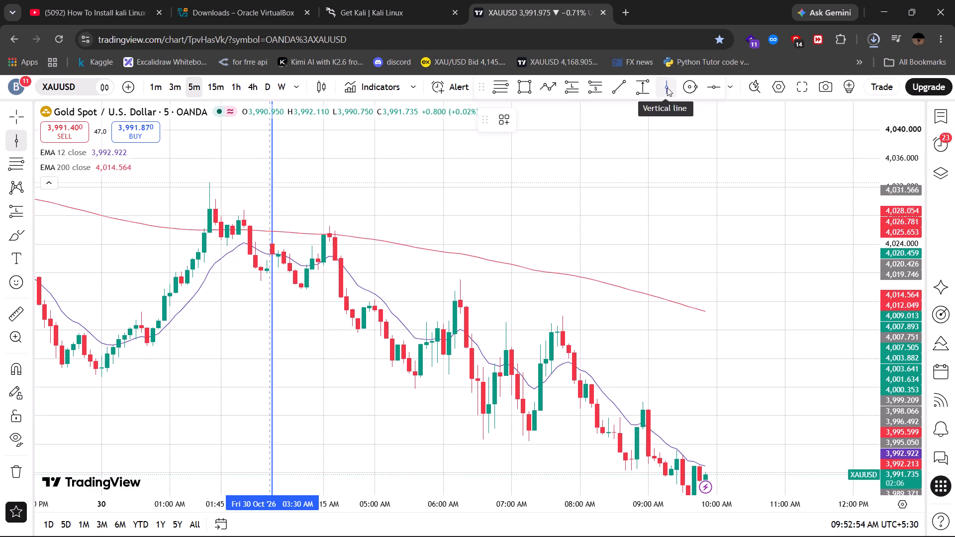
pyautogui.click(409, 242)
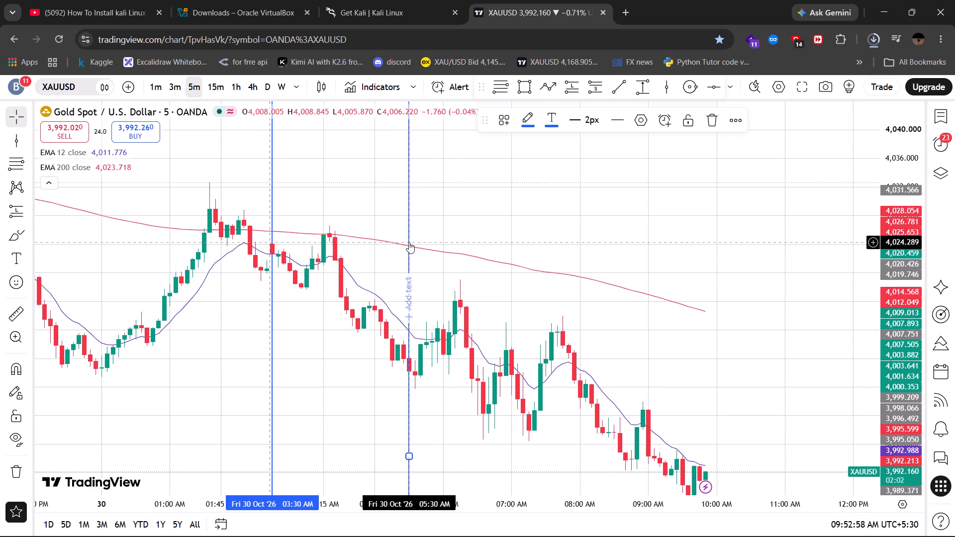
# Draw a Fib retracement from the swing high at about 4,026.56 (04:15 AM) to the low at about 4,006.73 (05:20 AM).
pyautogui.moveTo(341, 339); pyautogui.dragTo(480, 260)
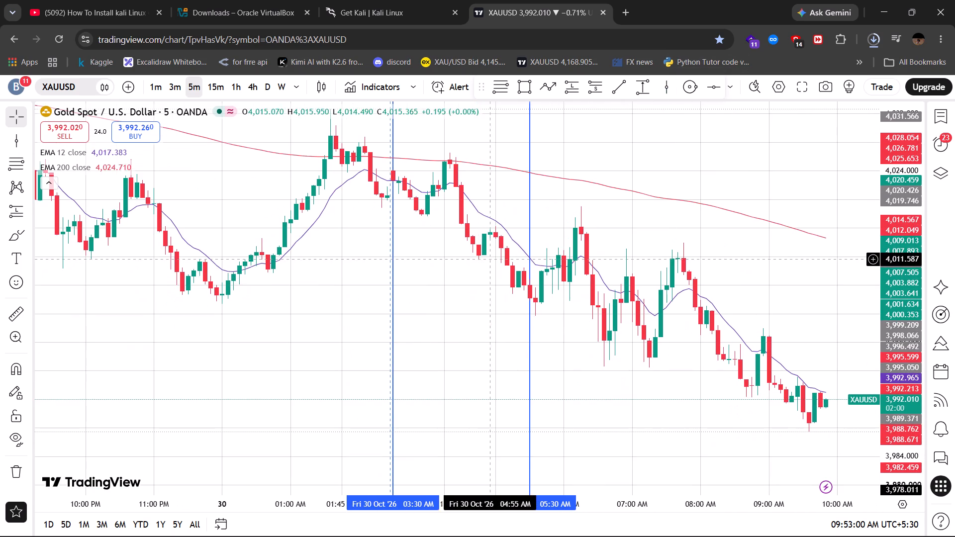
pyautogui.moveTo(892, 258); pyautogui.dragTo(914, 90)
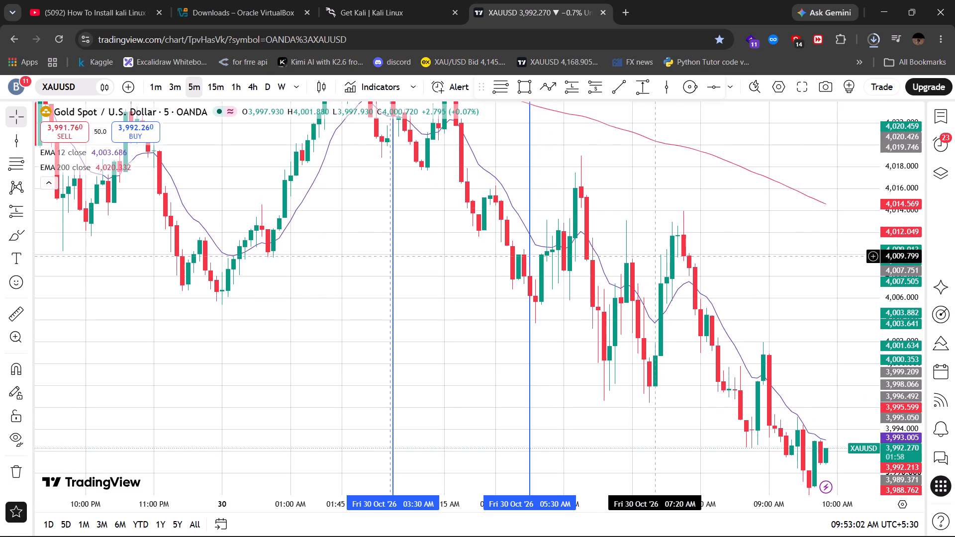
pyautogui.moveTo(651, 258); pyautogui.dragTo(631, 354)
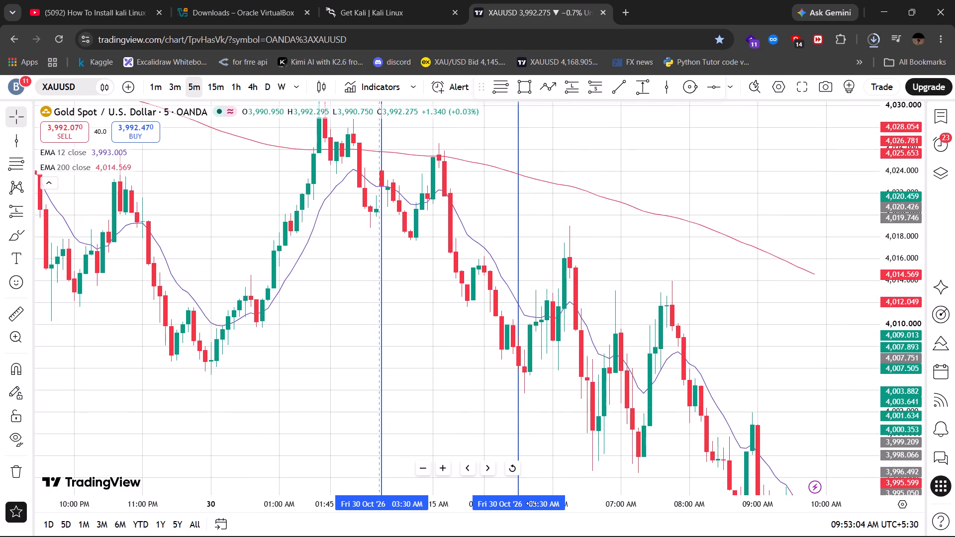
pyautogui.moveTo(531, 503); pyautogui.dragTo(382, 501)
pyautogui.moveTo(305, 364); pyautogui.dragTo(503, 383)
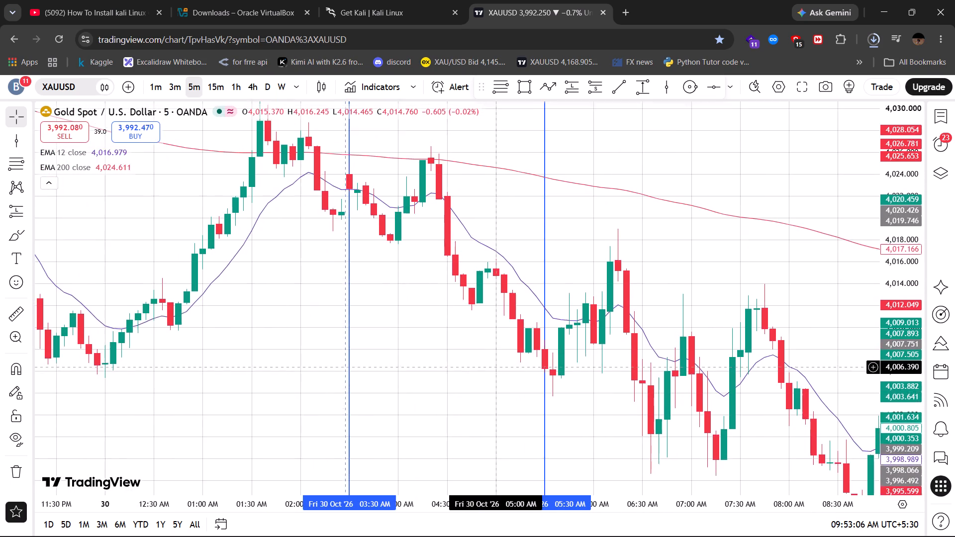
pyautogui.moveTo(503, 383); pyautogui.dragTo(501, 395)
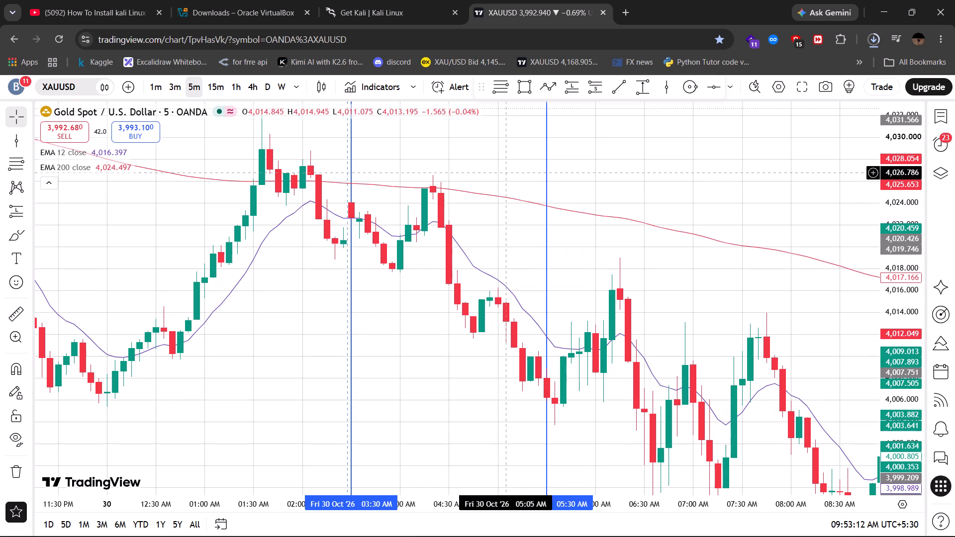
pyautogui.click(500, 96)
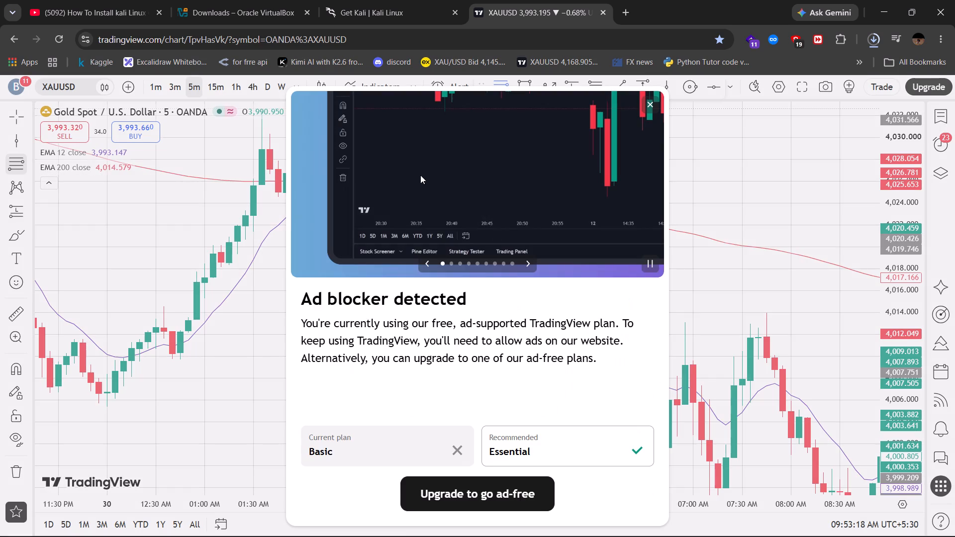
pyautogui.click(642, 102)
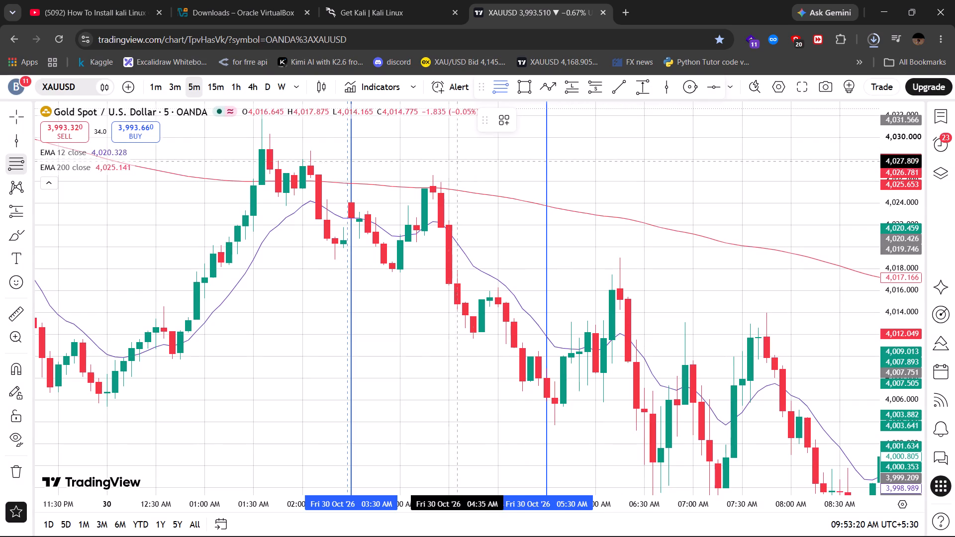
pyautogui.click(424, 175)
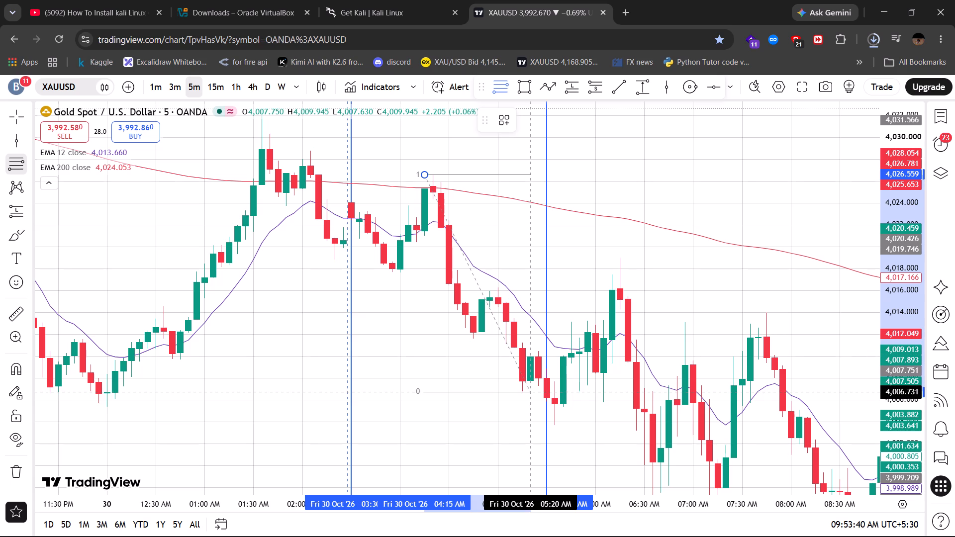
pyautogui.click(529, 392)
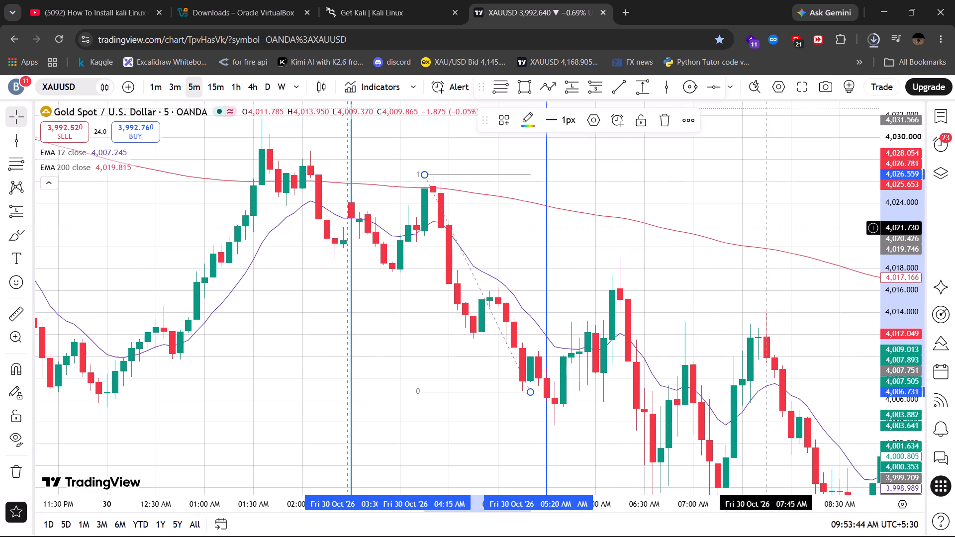
# Adjust the Fib retracement's lower end point to about 4,006.81 at 05:20 AM and deselect the drawing.
pyautogui.moveTo(895, 198); pyautogui.dragTo(881, 301)
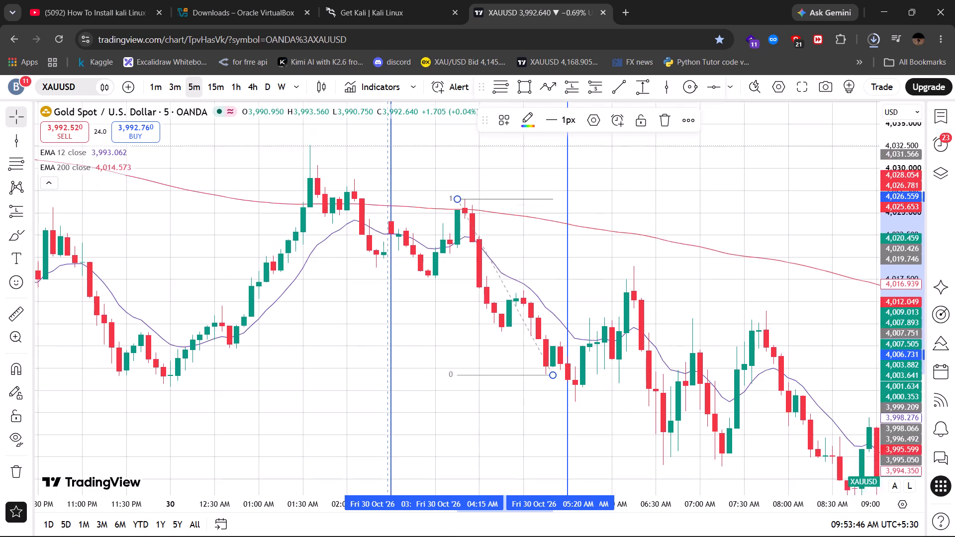
pyautogui.moveTo(881, 301); pyautogui.dragTo(859, 379)
pyautogui.moveTo(681, 295); pyautogui.dragTo(616, 140)
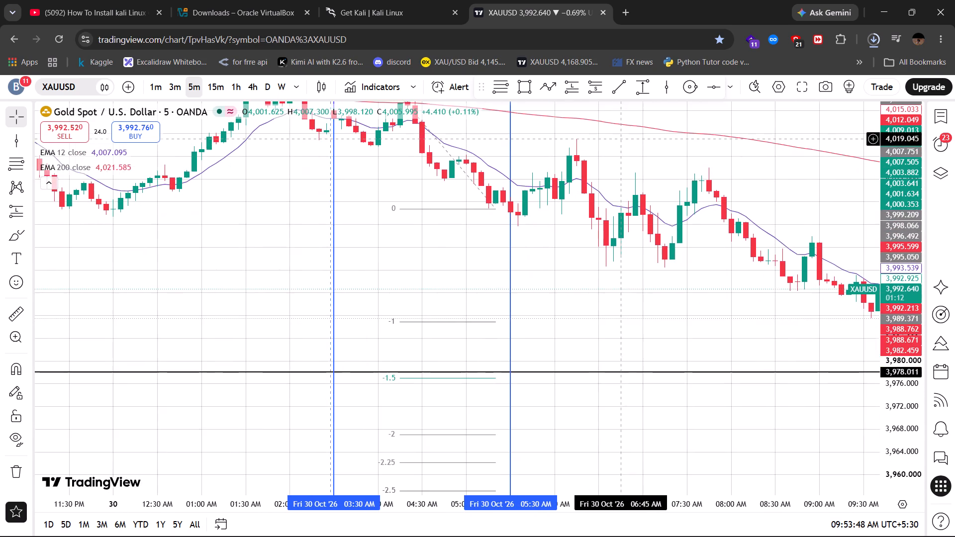
pyautogui.moveTo(616, 140); pyautogui.dragTo(616, 141)
pyautogui.moveTo(566, 295); pyautogui.dragTo(563, 272)
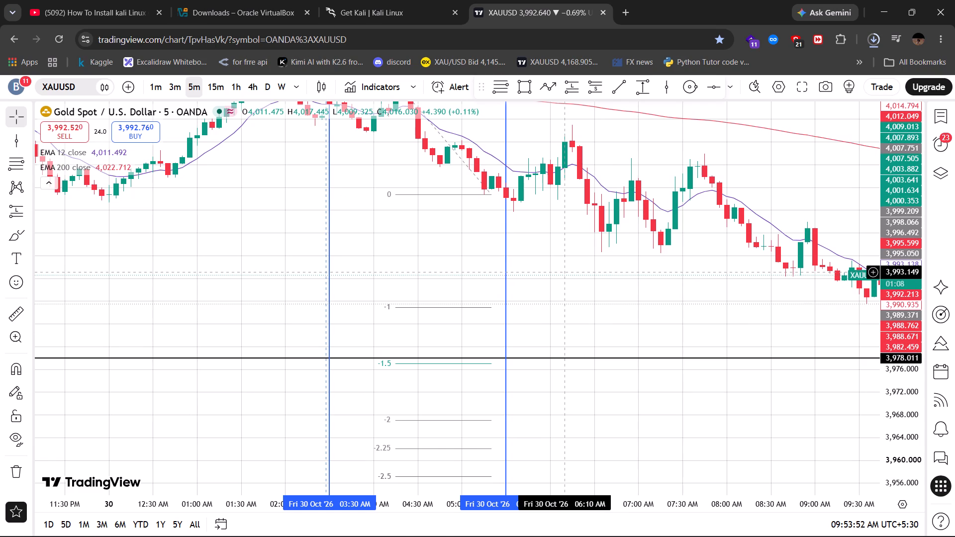
pyautogui.moveTo(563, 272); pyautogui.dragTo(564, 376)
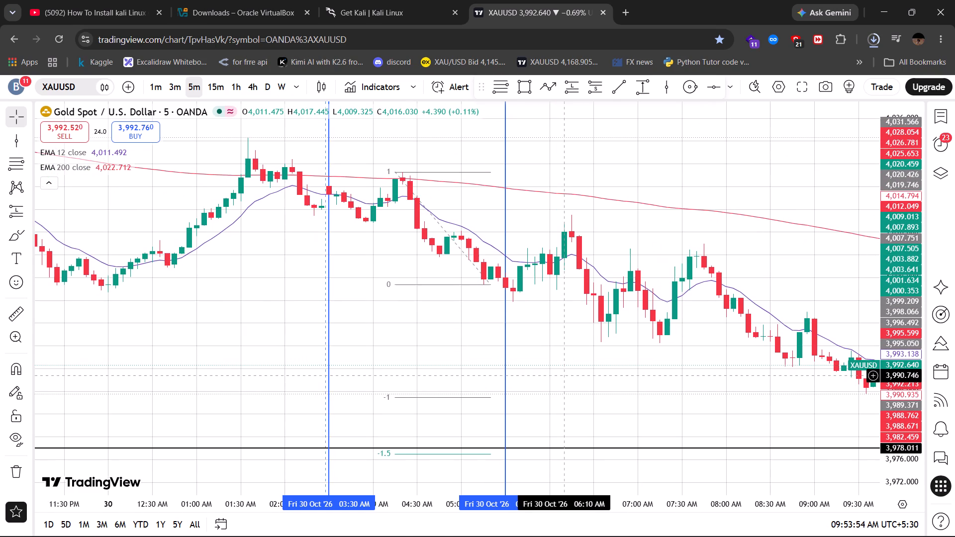
pyautogui.moveTo(564, 376); pyautogui.dragTo(561, 356)
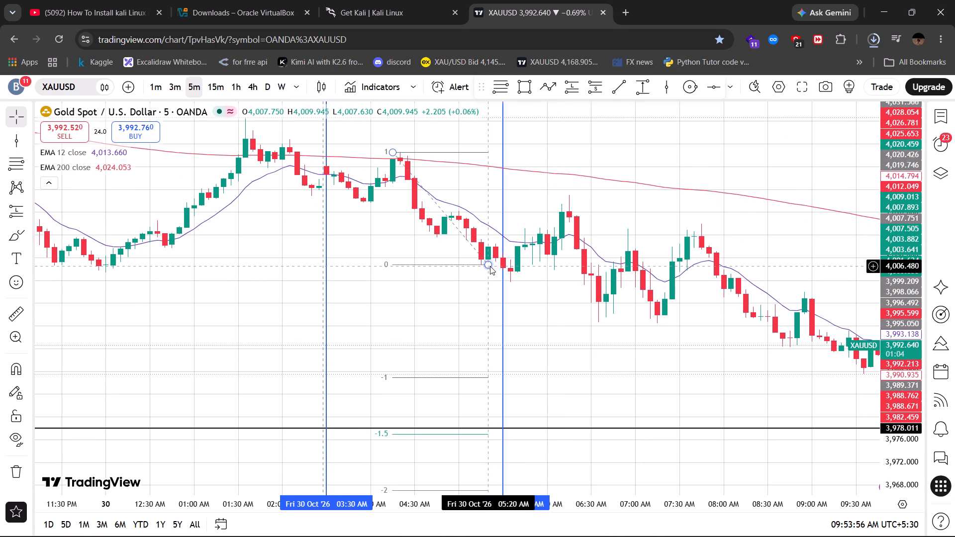
pyautogui.click(490, 267)
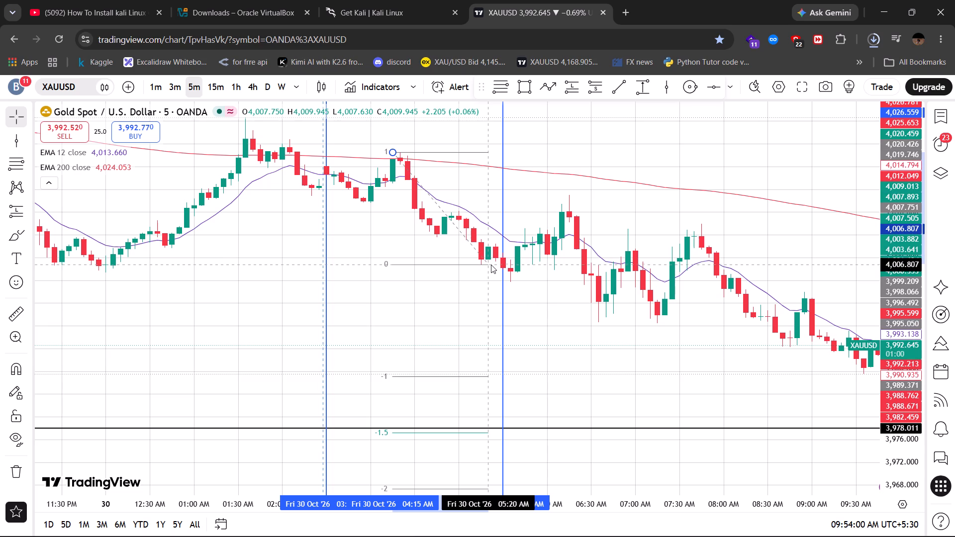
pyautogui.click(553, 308)
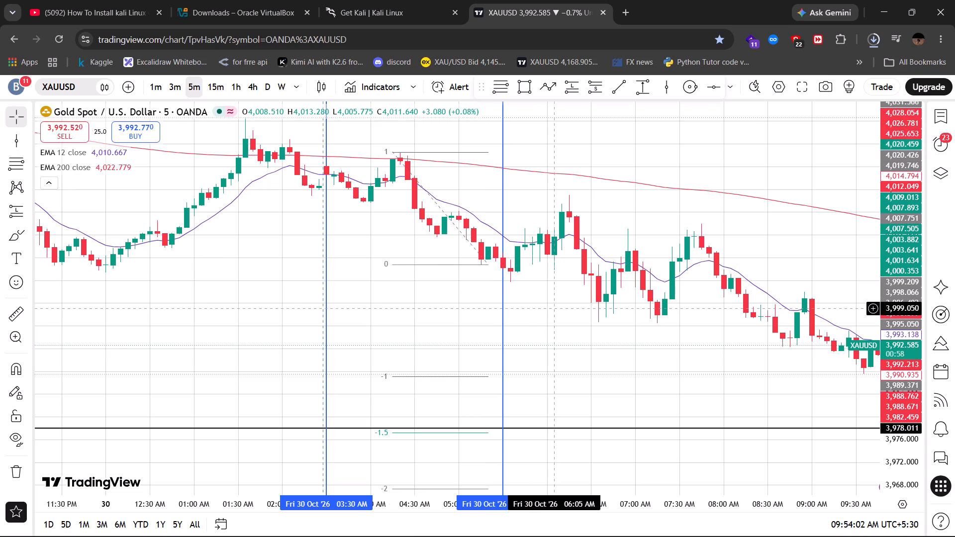
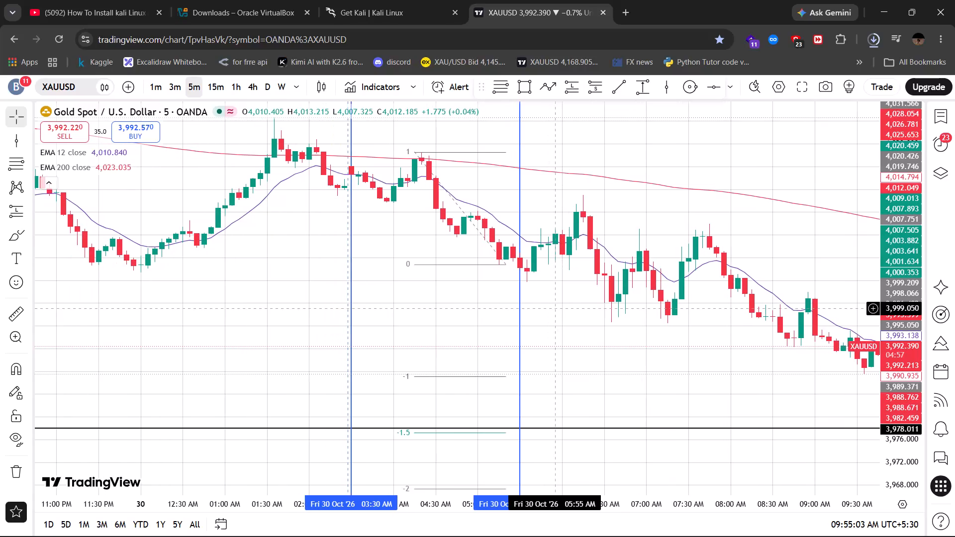
# Examine the price action around the Fib retracement's levels inside and after the marked morning window.
pyautogui.moveTo(553, 308); pyautogui.dragTo(571, 335)
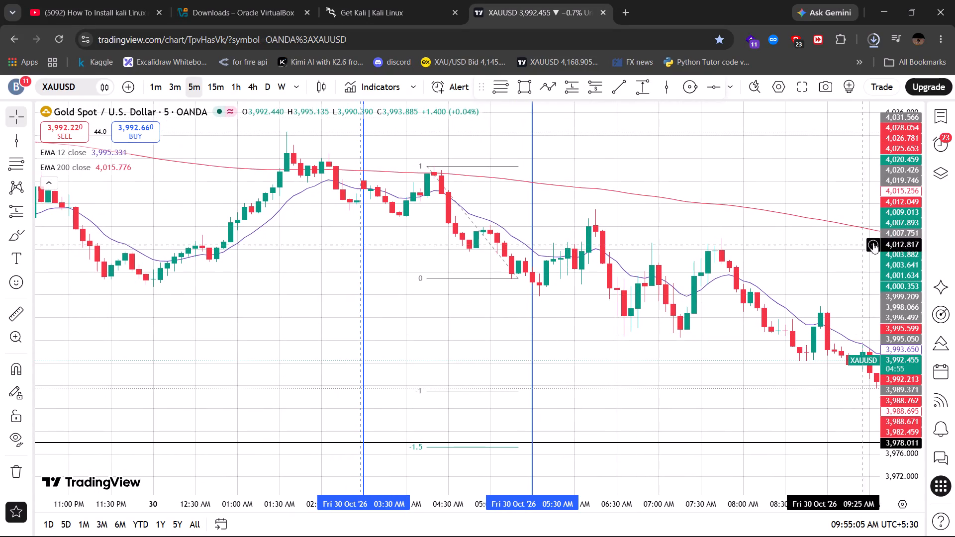
pyautogui.moveTo(893, 253); pyautogui.dragTo(928, 90)
pyautogui.moveTo(608, 201); pyautogui.dragTo(621, 212)
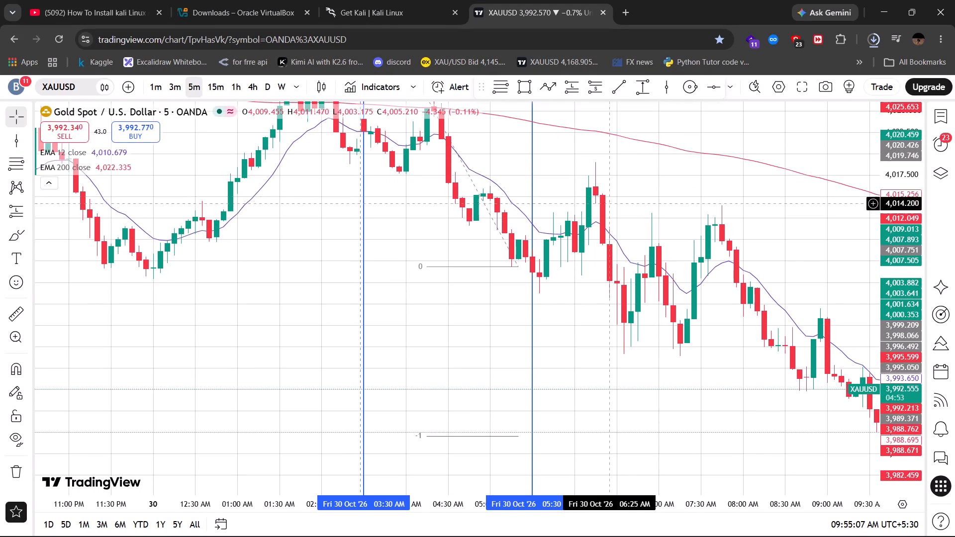
pyautogui.moveTo(621, 212); pyautogui.dragTo(648, 111)
pyautogui.moveTo(925, 161); pyautogui.dragTo(918, 158)
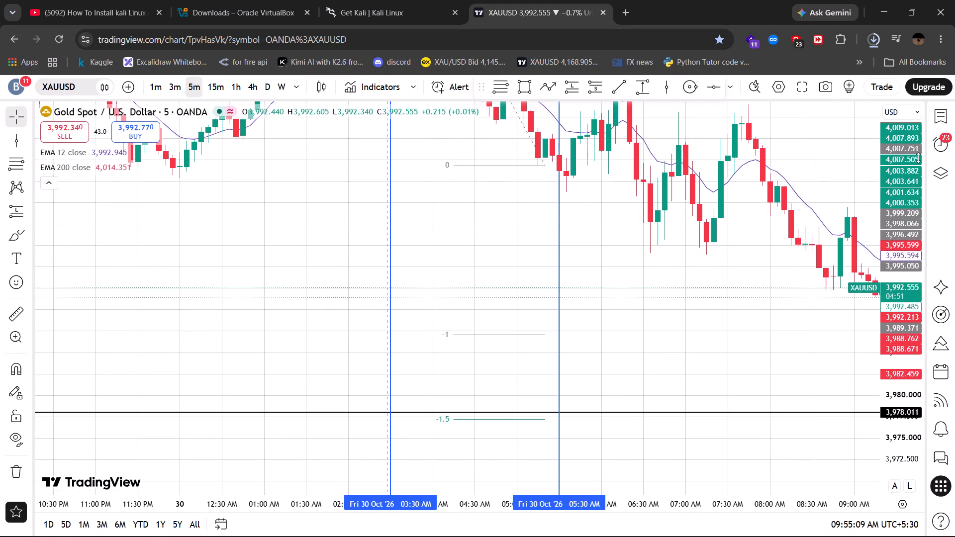
pyautogui.moveTo(918, 158); pyautogui.dragTo(913, 158)
pyautogui.moveTo(913, 158); pyautogui.dragTo(862, 380)
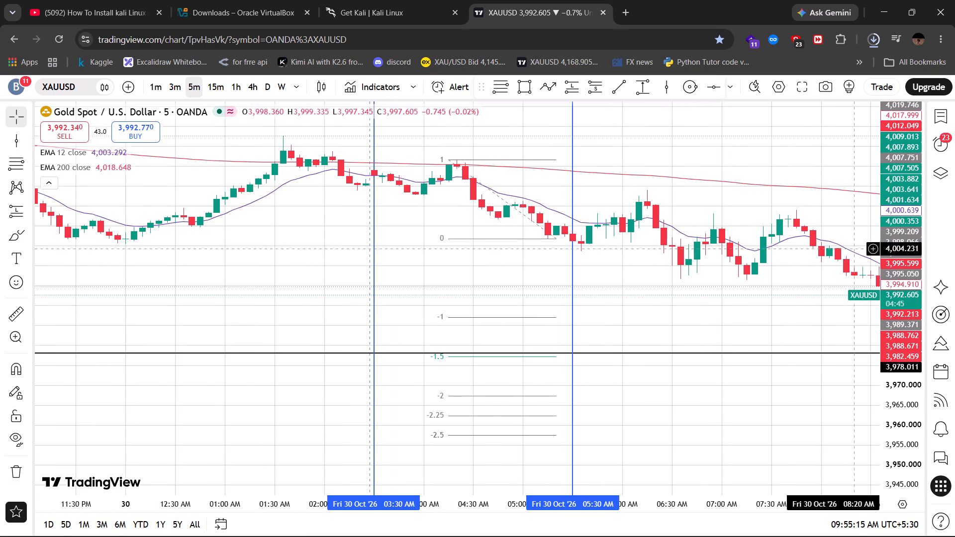
pyautogui.moveTo(894, 250); pyautogui.dragTo(938, 47)
pyautogui.moveTo(685, 253); pyautogui.dragTo(679, 384)
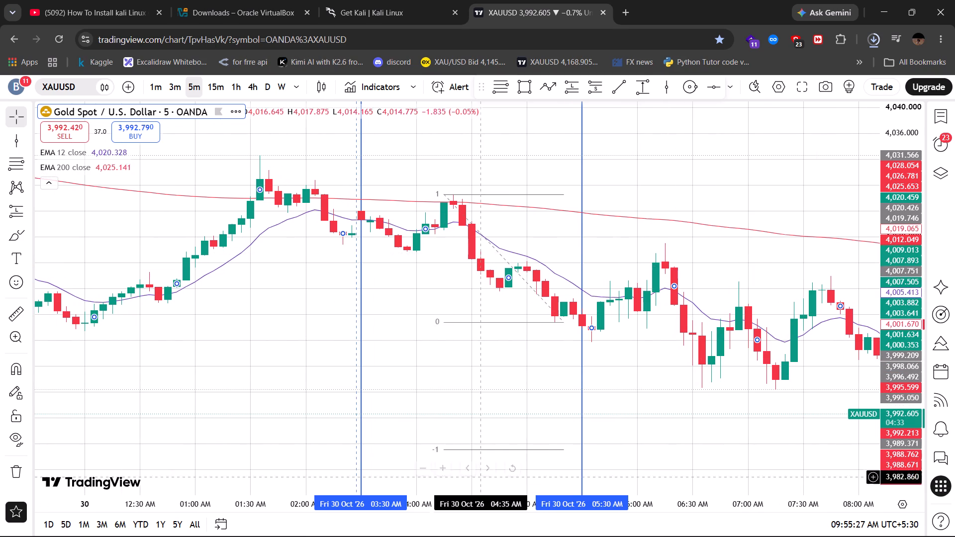
pyautogui.moveTo(890, 302); pyautogui.dragTo(938, 61)
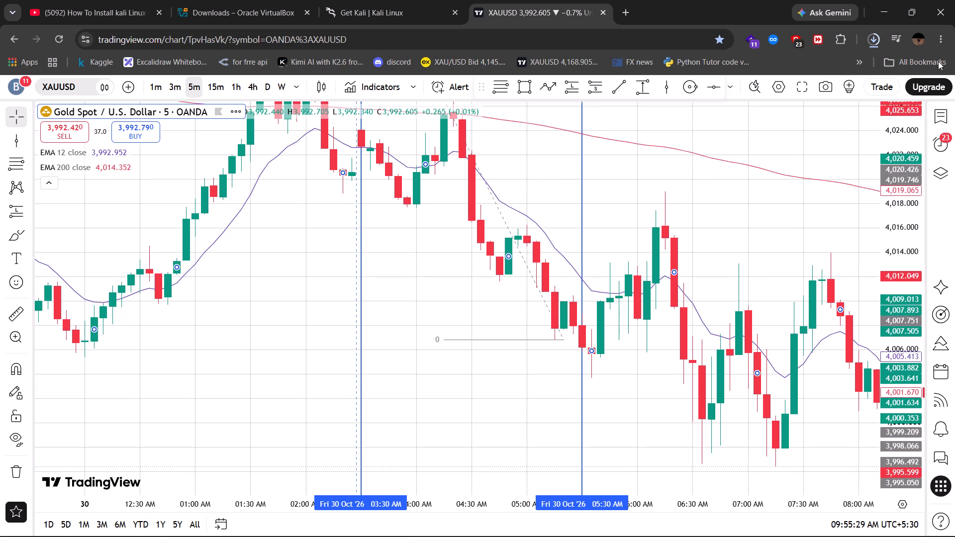
pyautogui.moveTo(679, 182); pyautogui.dragTo(674, 265)
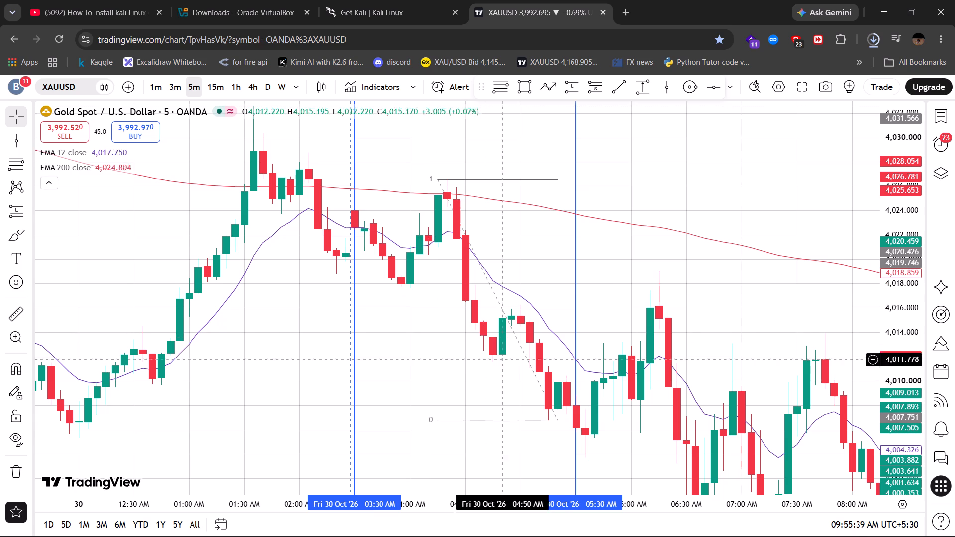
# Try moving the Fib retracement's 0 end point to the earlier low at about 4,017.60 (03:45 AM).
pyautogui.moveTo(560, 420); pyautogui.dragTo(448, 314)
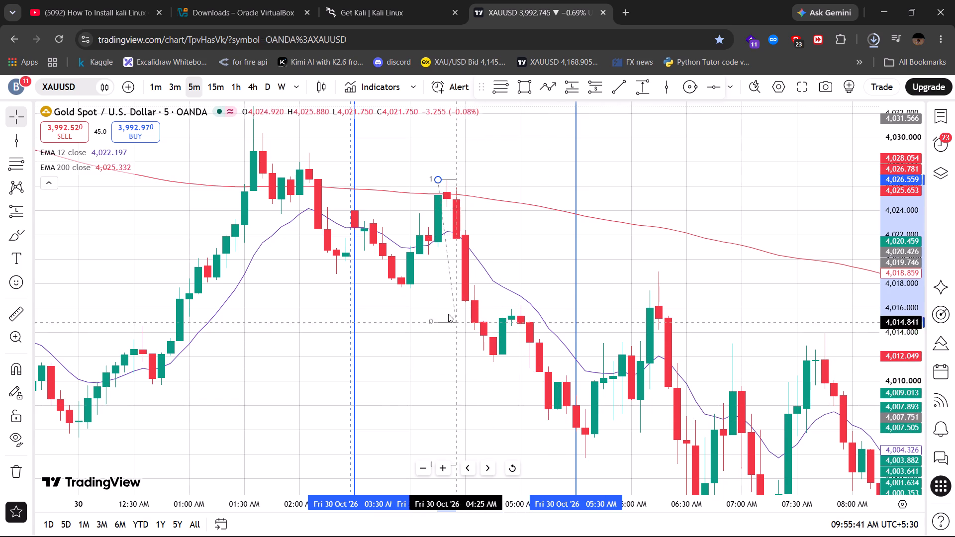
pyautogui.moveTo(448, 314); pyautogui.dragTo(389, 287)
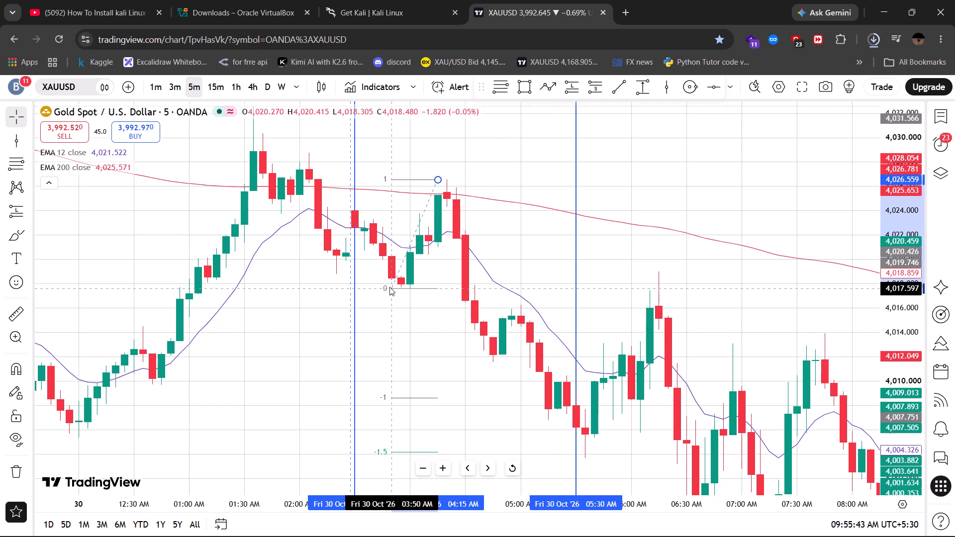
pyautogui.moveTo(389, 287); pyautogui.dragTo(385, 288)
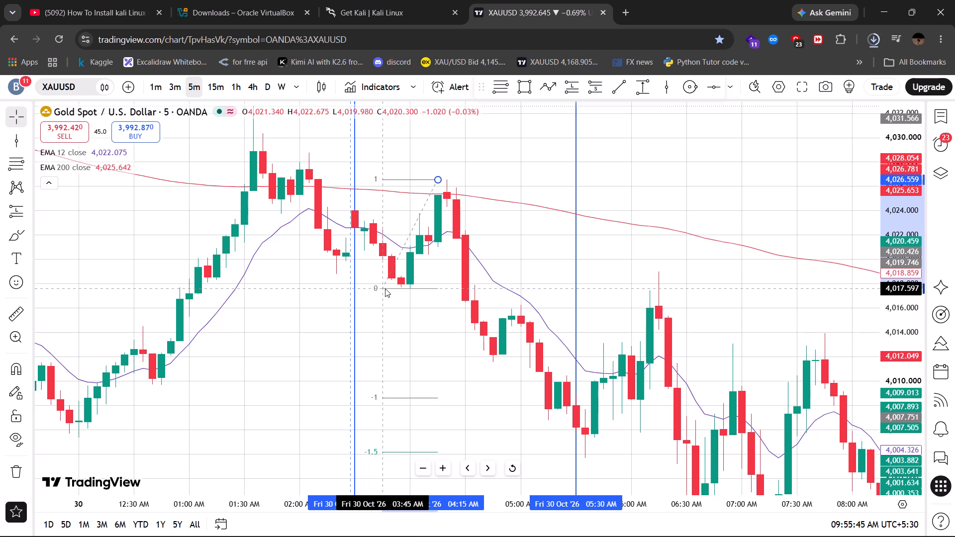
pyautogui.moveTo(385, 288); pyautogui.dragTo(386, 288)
# Delete the existing Fib retracement from the chart.
pyautogui.click(668, 125)
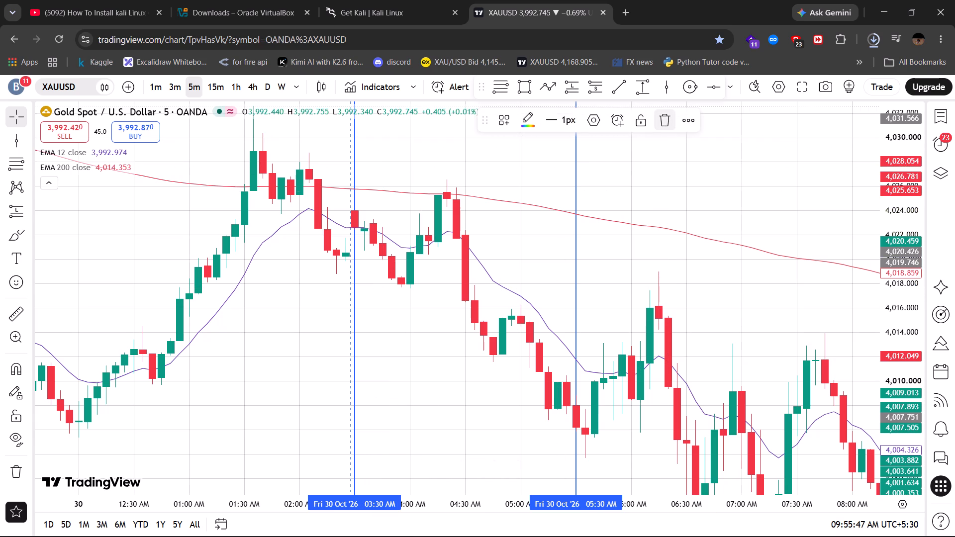
# Draw a new Fib retracement from the high at about 4,026.58 (04:25 AM) to the low at about 4,017.60 (03:50 AM).
pyautogui.click(510, 87)
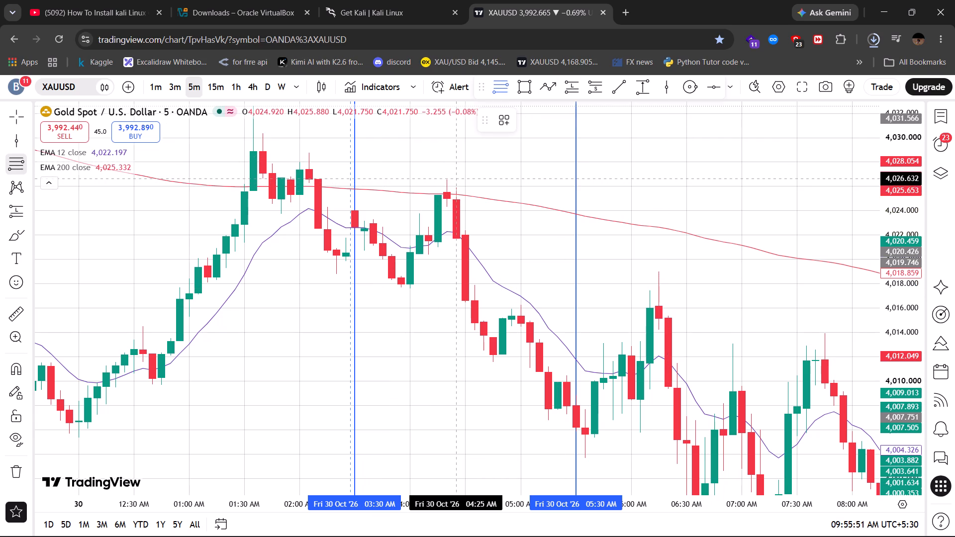
pyautogui.moveTo(457, 179); pyautogui.dragTo(395, 260)
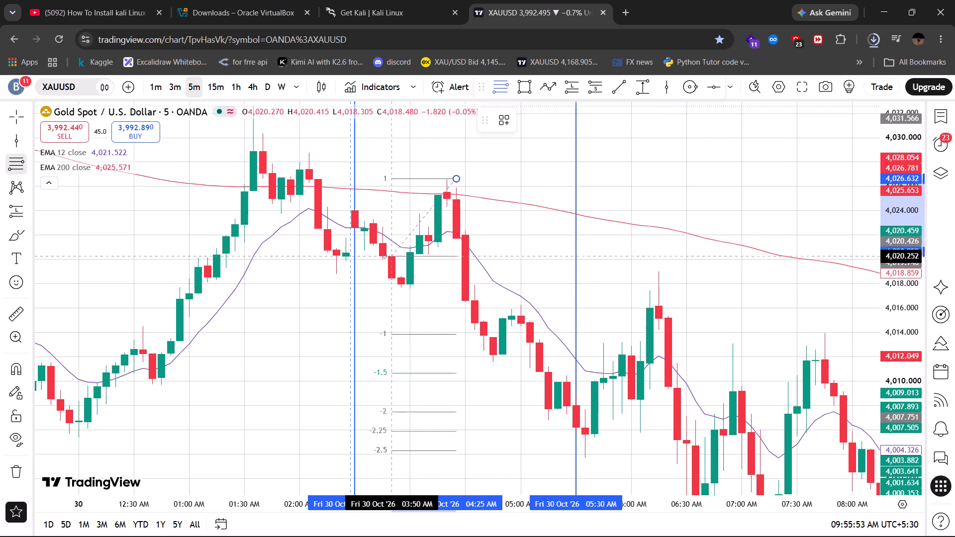
pyautogui.moveTo(395, 260); pyautogui.dragTo(396, 288)
pyautogui.click(396, 288)
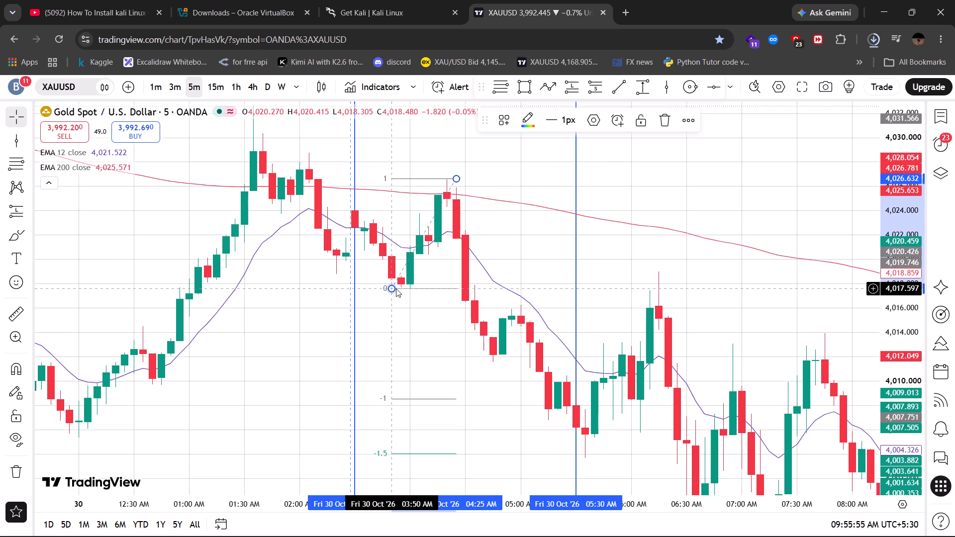
pyautogui.click(457, 181)
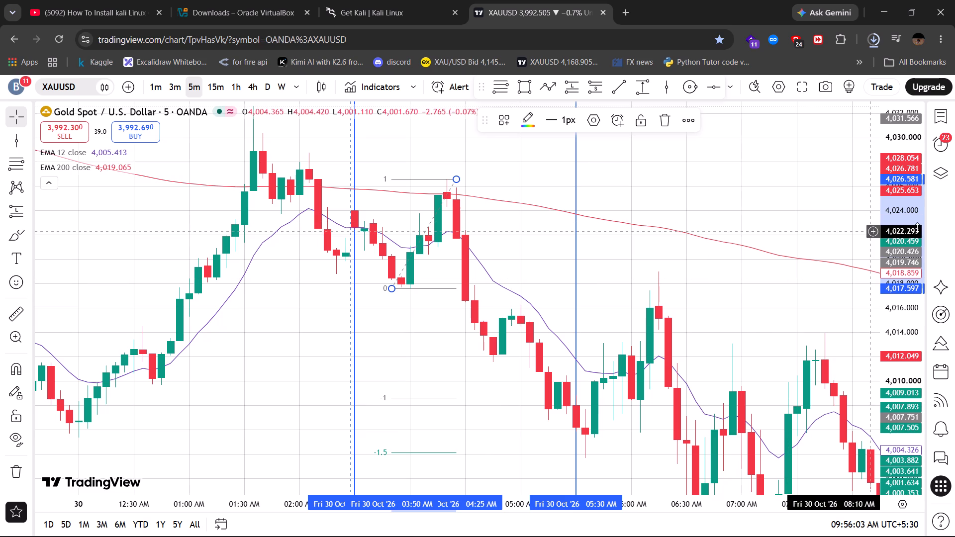
# Draw a rectangle between the Fib's -2 and -2.5 levels, about 3,999.51 to 3,995.06, from 04:00 AM to 04:45 AM.
pyautogui.moveTo(914, 222); pyautogui.dragTo(879, 409)
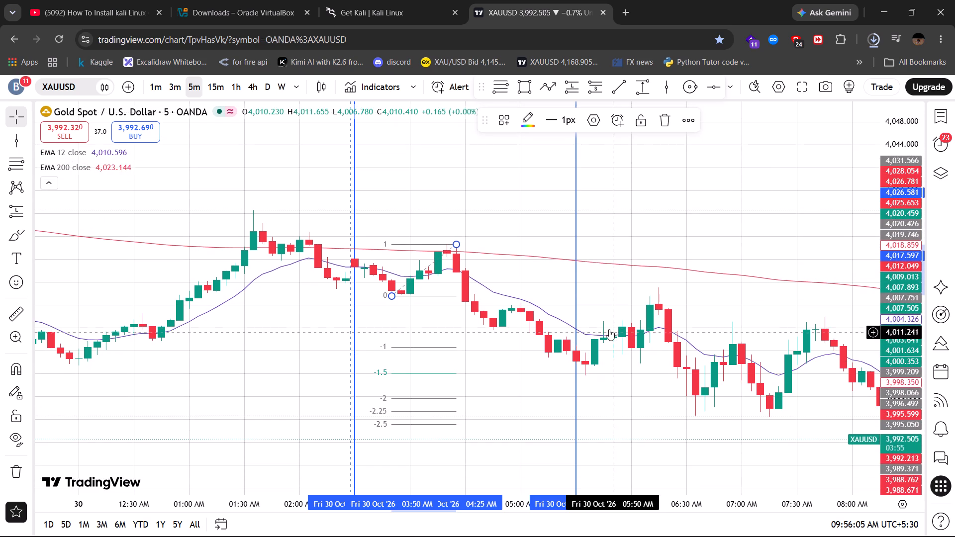
pyautogui.moveTo(599, 286); pyautogui.dragTo(625, 146)
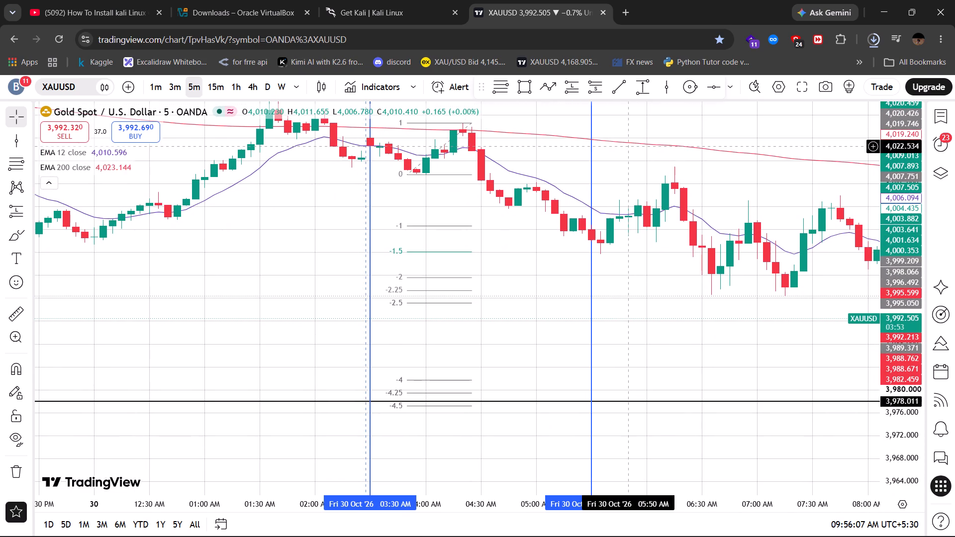
pyautogui.moveTo(649, 317); pyautogui.dragTo(535, 269)
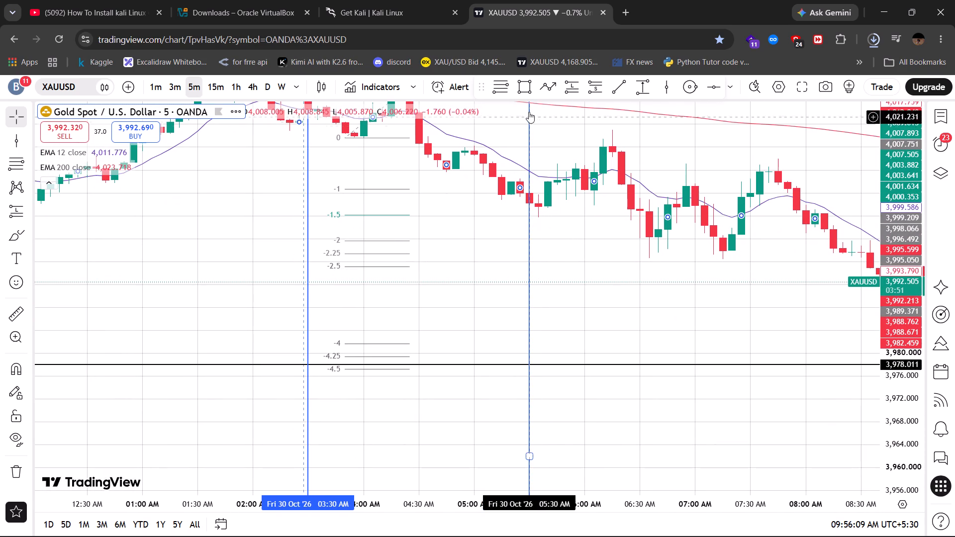
pyautogui.click(522, 85)
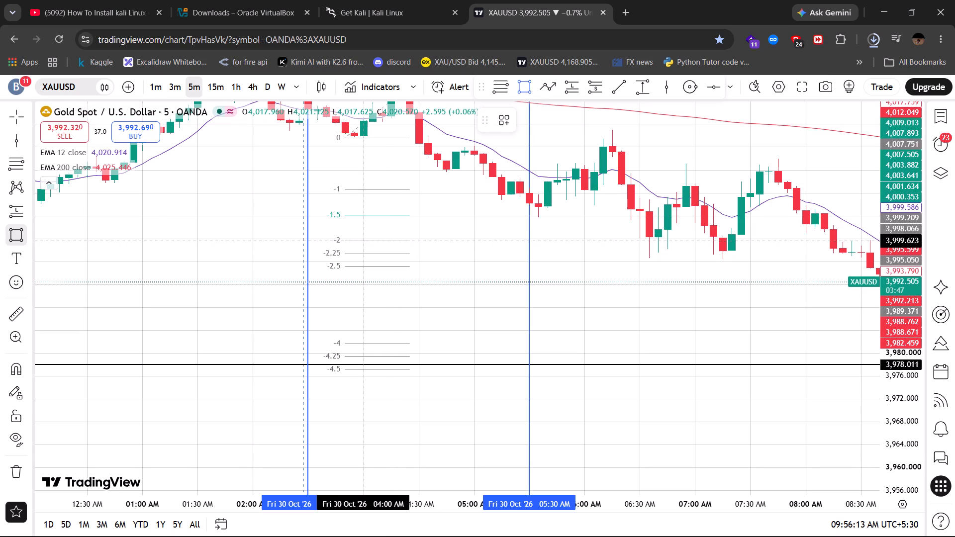
pyautogui.click(365, 241)
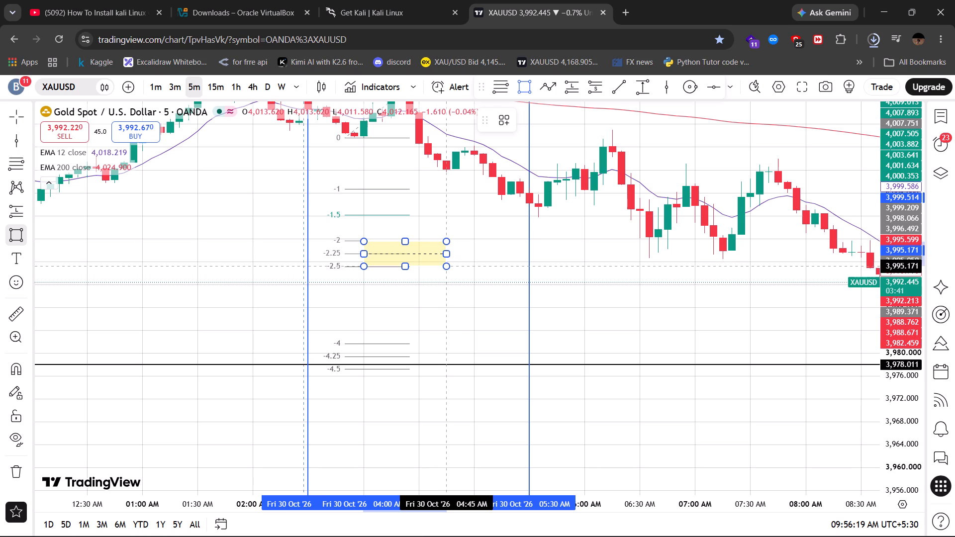
pyautogui.click(444, 267)
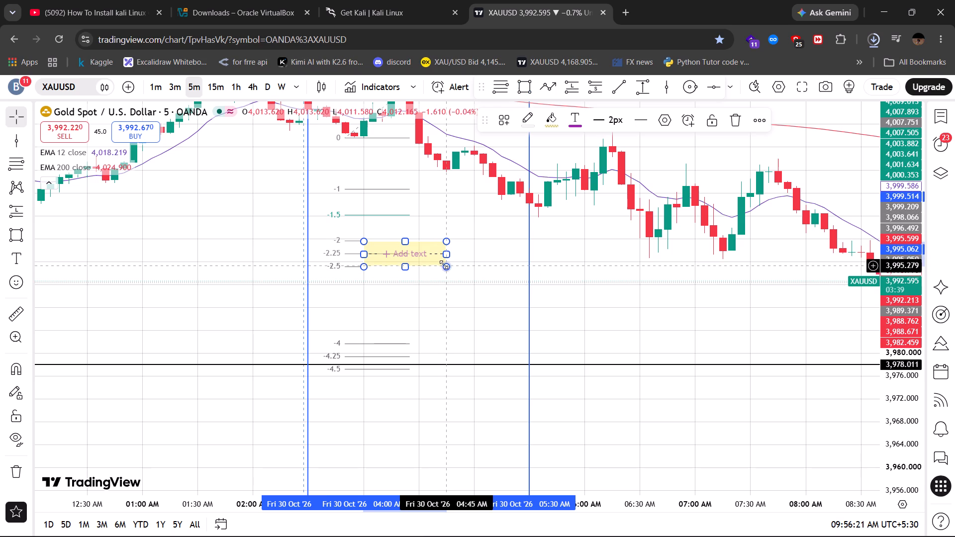
# Extend the rectangle at the -2 to -2.5 levels forward in time to 12:50 PM and deselect it.
pyautogui.moveTo(448, 255); pyautogui.dragTo(870, 279)
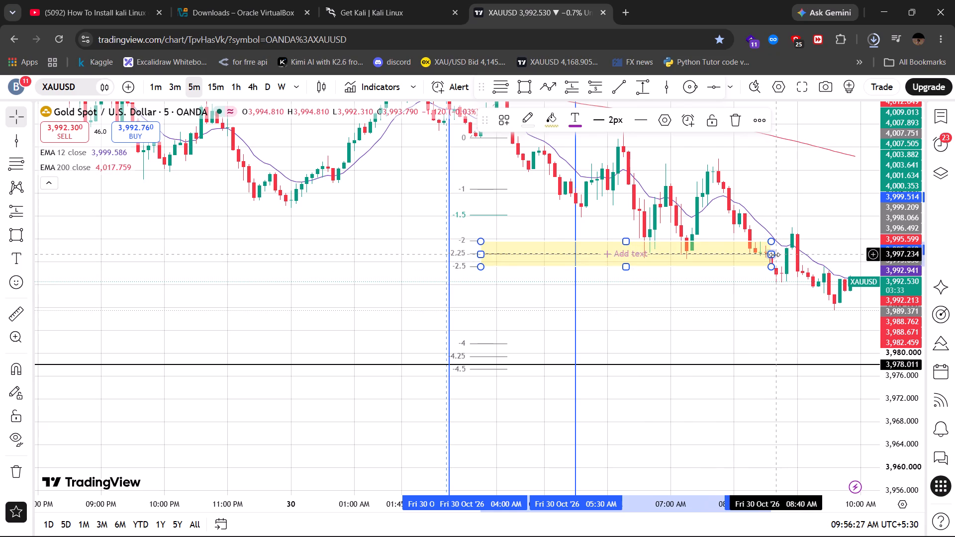
pyautogui.moveTo(773, 254); pyautogui.dragTo(853, 260)
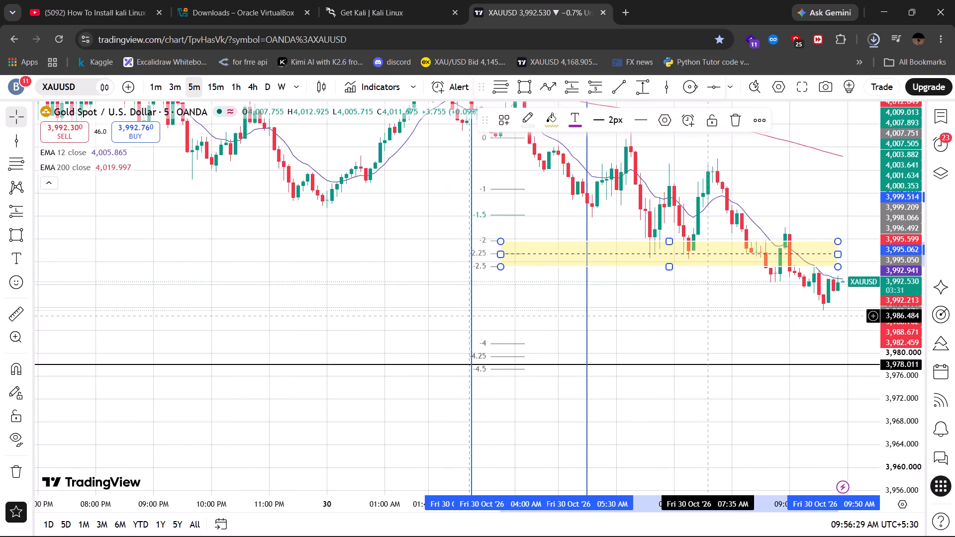
pyautogui.moveTo(708, 316); pyautogui.dragTo(468, 333)
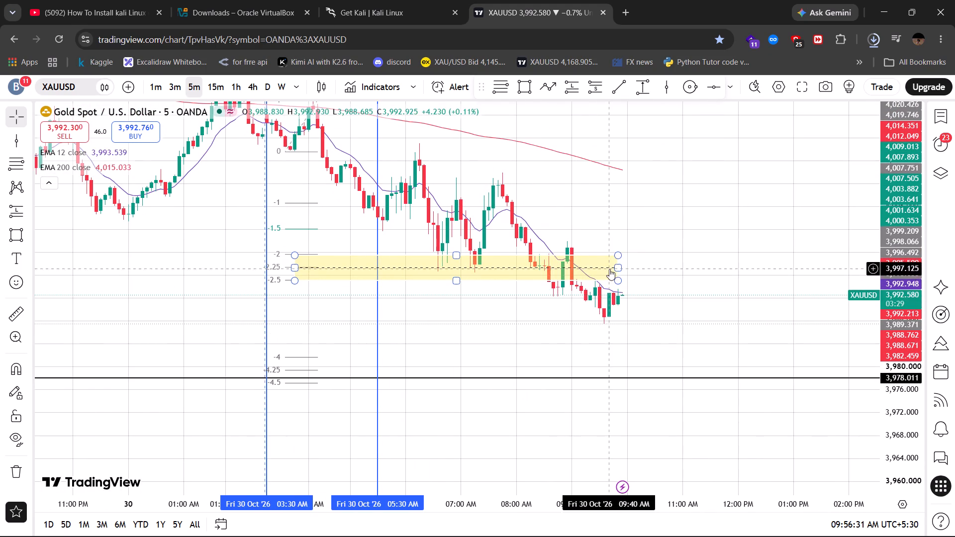
pyautogui.moveTo(621, 267); pyautogui.dragTo(786, 273)
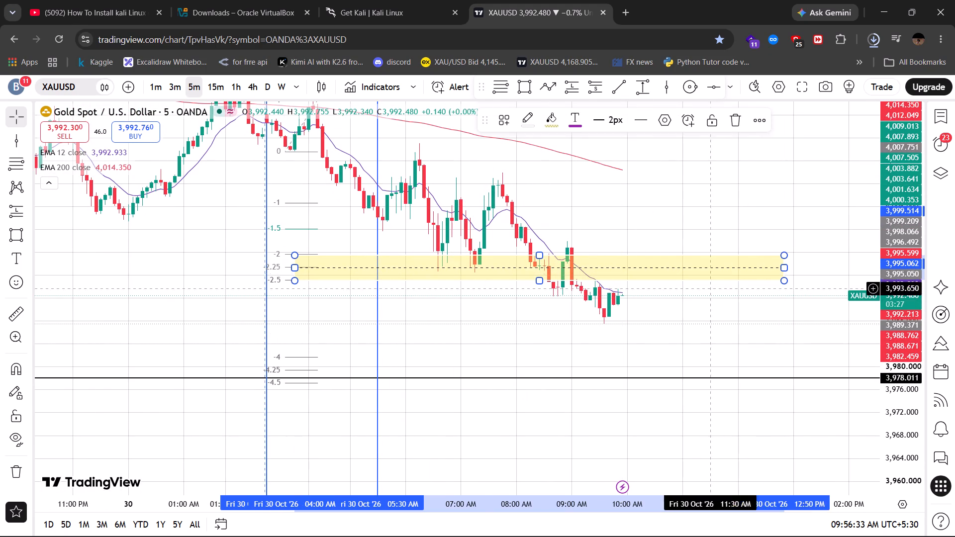
pyautogui.click(530, 343)
# Draw a second rectangle between the Fib's -4 and -4.5 levels, about 3,981.60 to 3,977.15, from 04:25 AM to 02:15 PM.
pyautogui.click(526, 85)
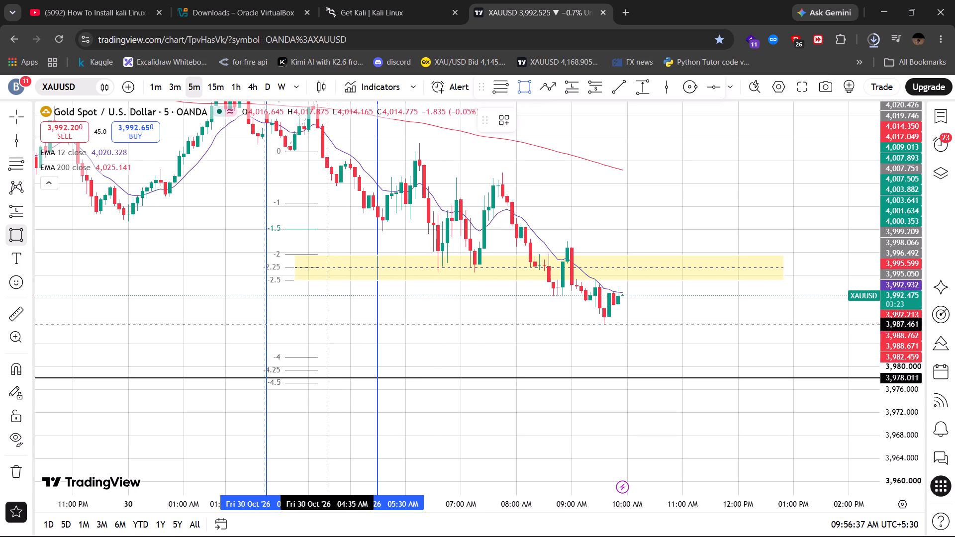
pyautogui.click(316, 358)
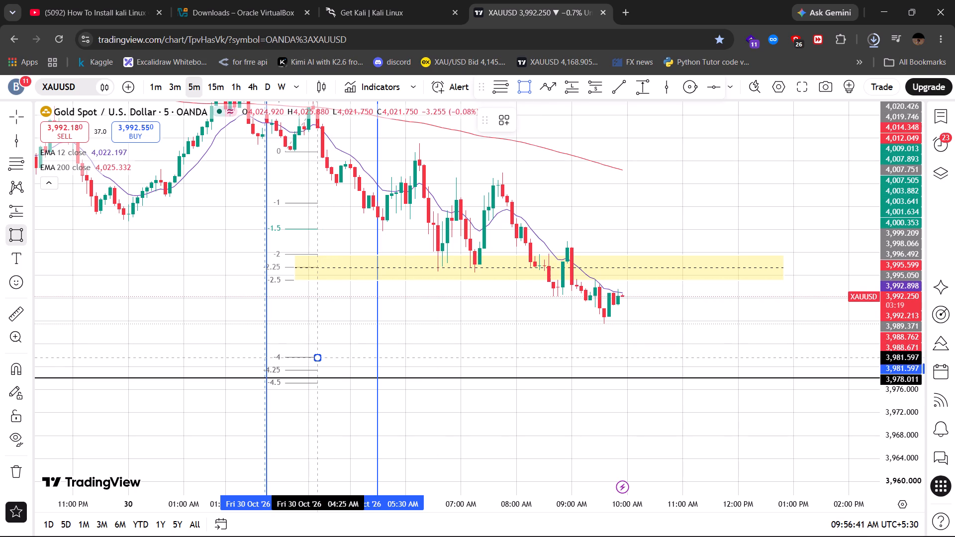
pyautogui.click(337, 383)
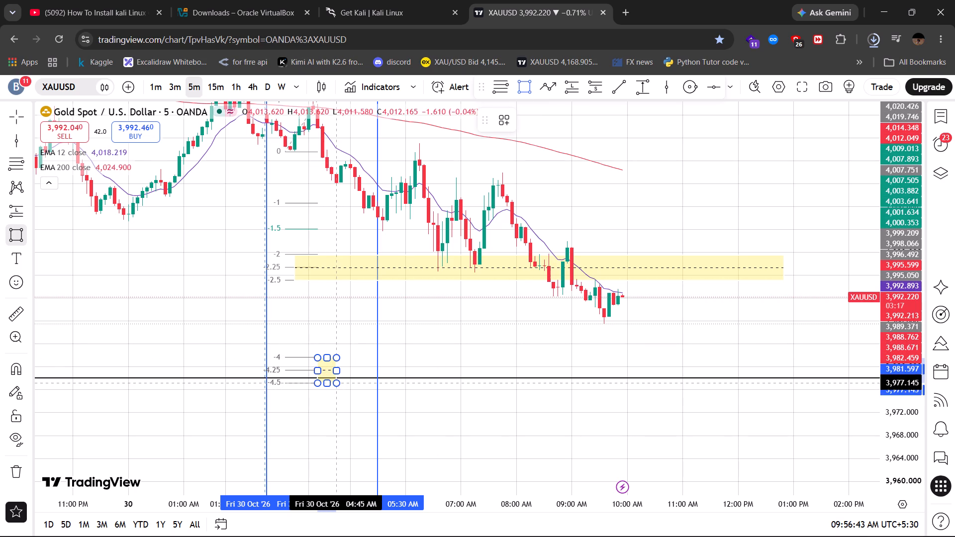
pyautogui.moveTo(339, 372); pyautogui.dragTo(831, 381)
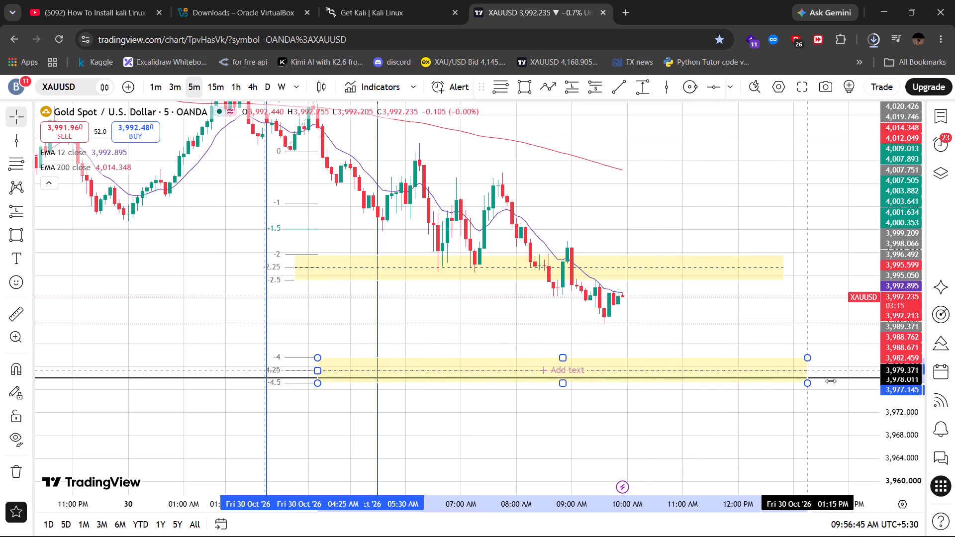
pyautogui.moveTo(831, 381); pyautogui.dragTo(864, 385)
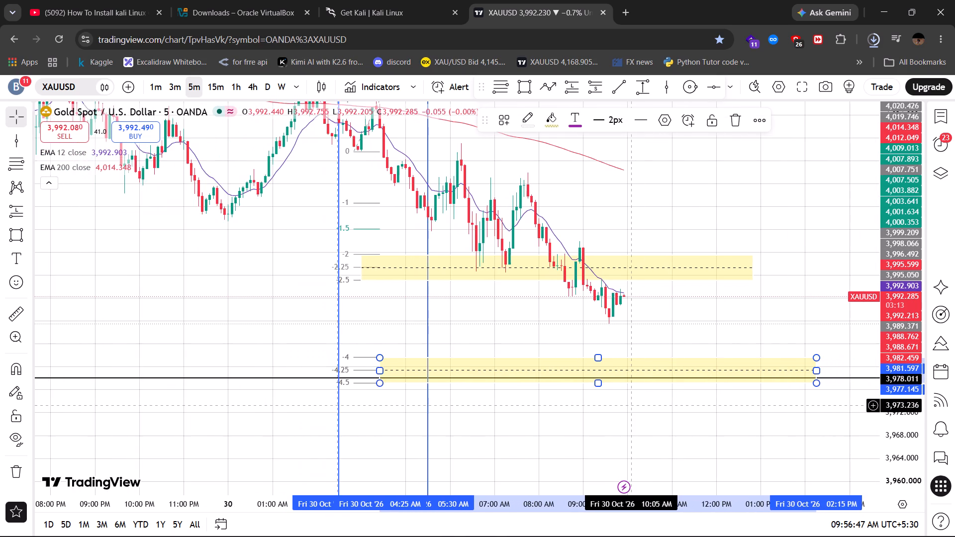
pyautogui.moveTo(674, 308); pyautogui.dragTo(662, 309)
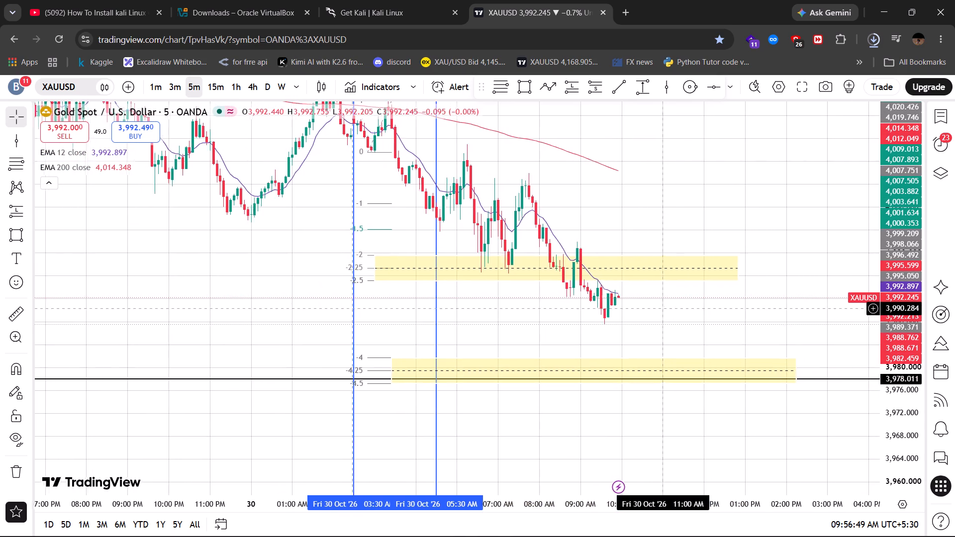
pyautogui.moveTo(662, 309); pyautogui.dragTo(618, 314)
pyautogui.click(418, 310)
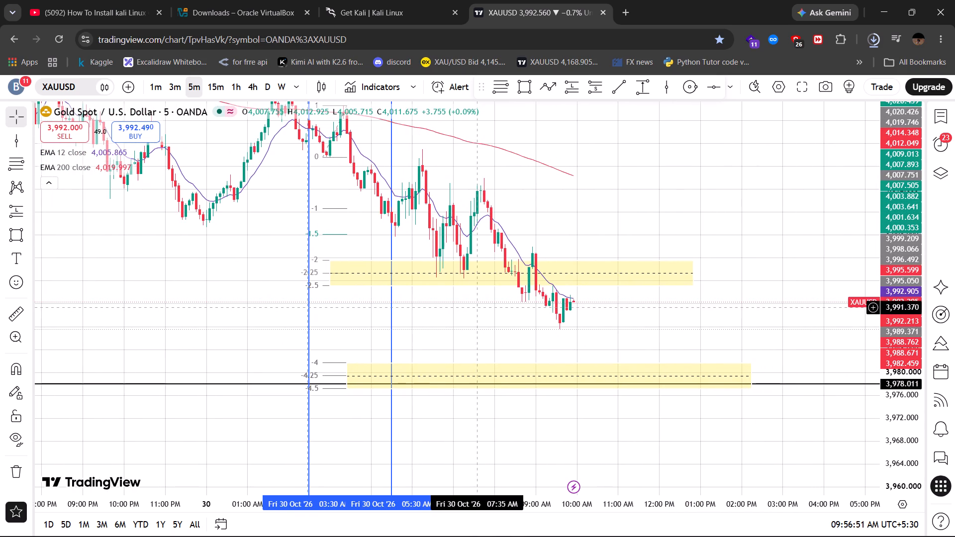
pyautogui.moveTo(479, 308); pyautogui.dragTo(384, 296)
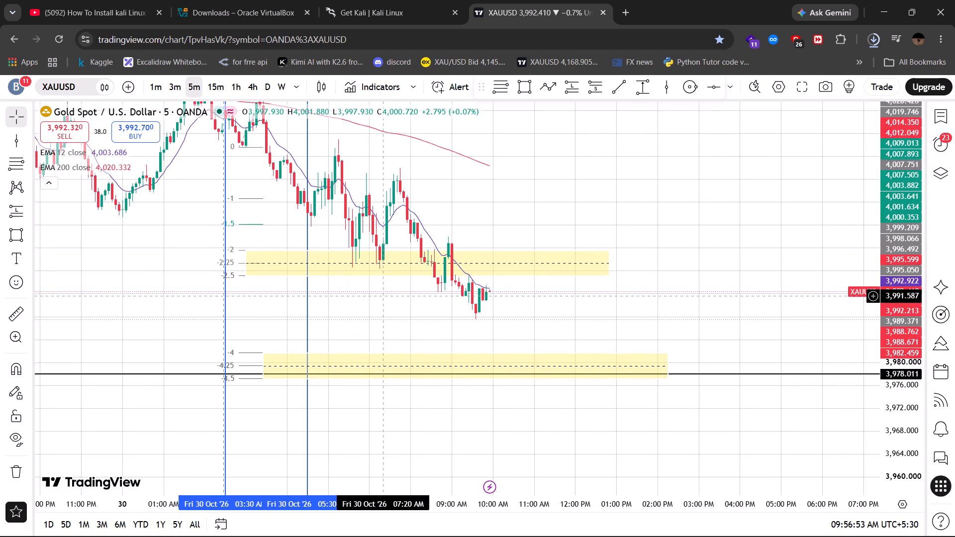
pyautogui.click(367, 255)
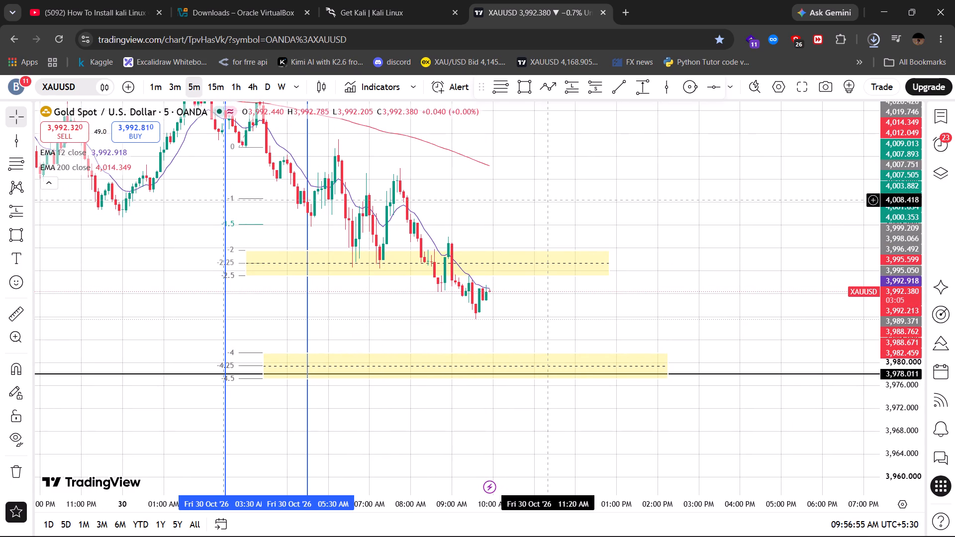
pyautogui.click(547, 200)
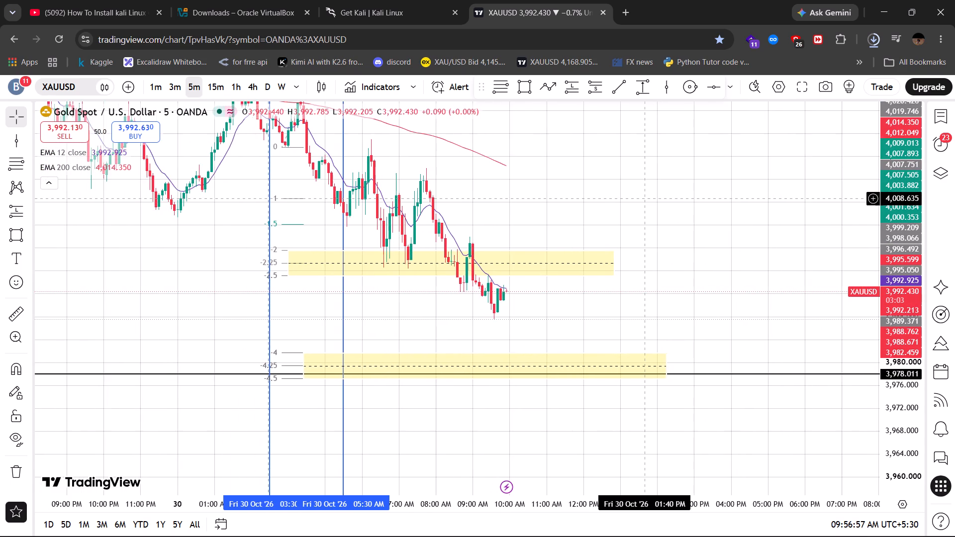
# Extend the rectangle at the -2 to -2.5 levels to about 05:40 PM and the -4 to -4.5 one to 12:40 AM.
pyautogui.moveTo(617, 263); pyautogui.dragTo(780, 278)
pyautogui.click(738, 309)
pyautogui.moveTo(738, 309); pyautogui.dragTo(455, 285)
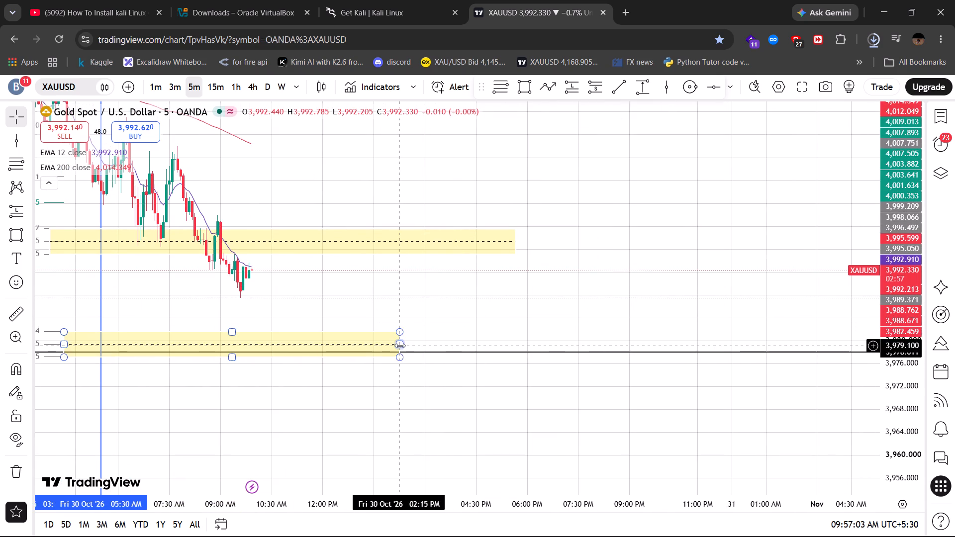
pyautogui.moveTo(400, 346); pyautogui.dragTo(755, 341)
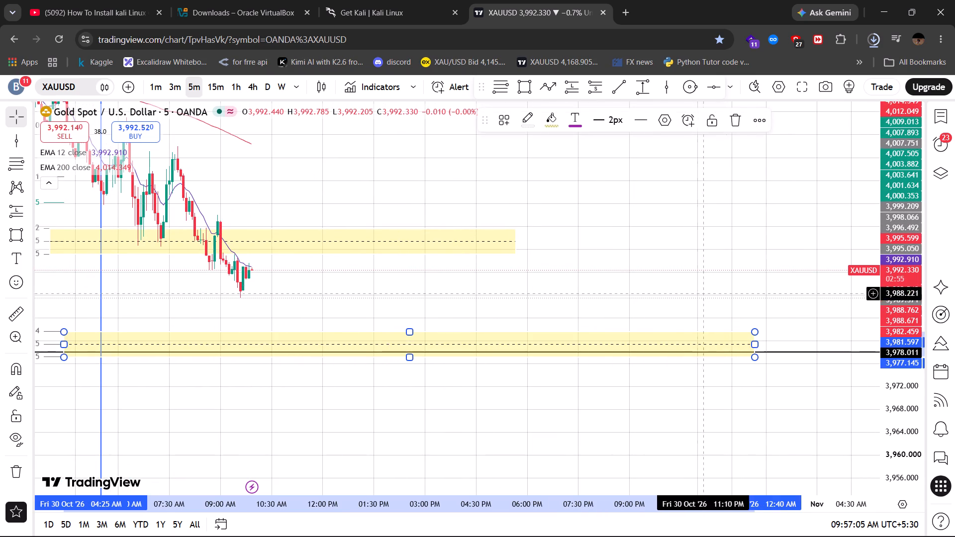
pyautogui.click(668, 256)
# Turn on the Reverse option in the Fib retracement's style settings so its extension levels project upward.
pyautogui.scroll(1, 668, 256)
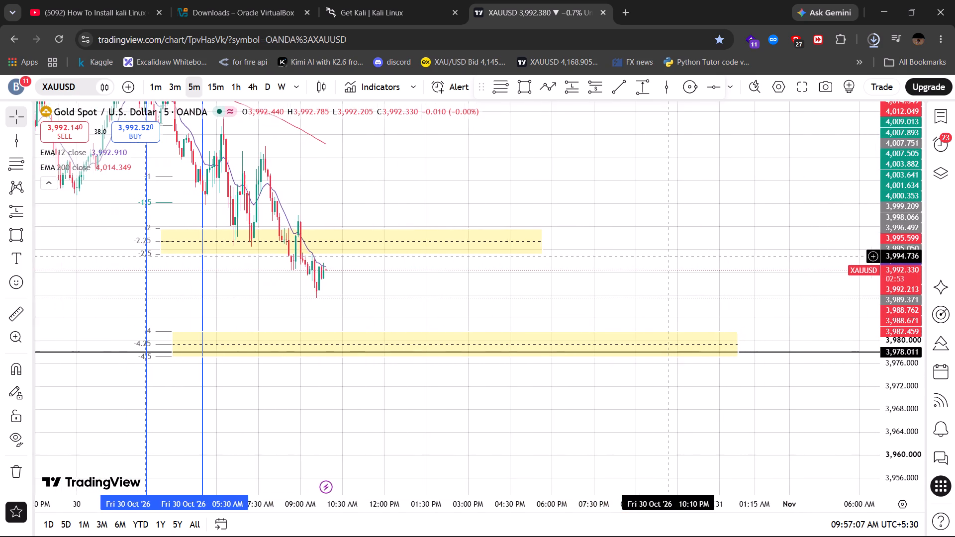
pyautogui.scroll(1, 668, 256)
pyautogui.moveTo(668, 256); pyautogui.dragTo(789, 334)
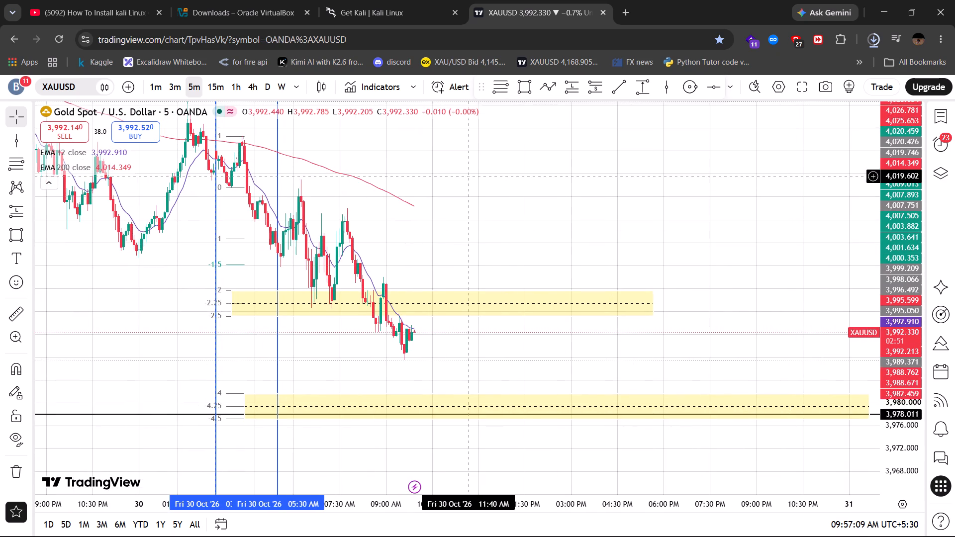
pyautogui.moveTo(467, 175); pyautogui.dragTo(559, 252)
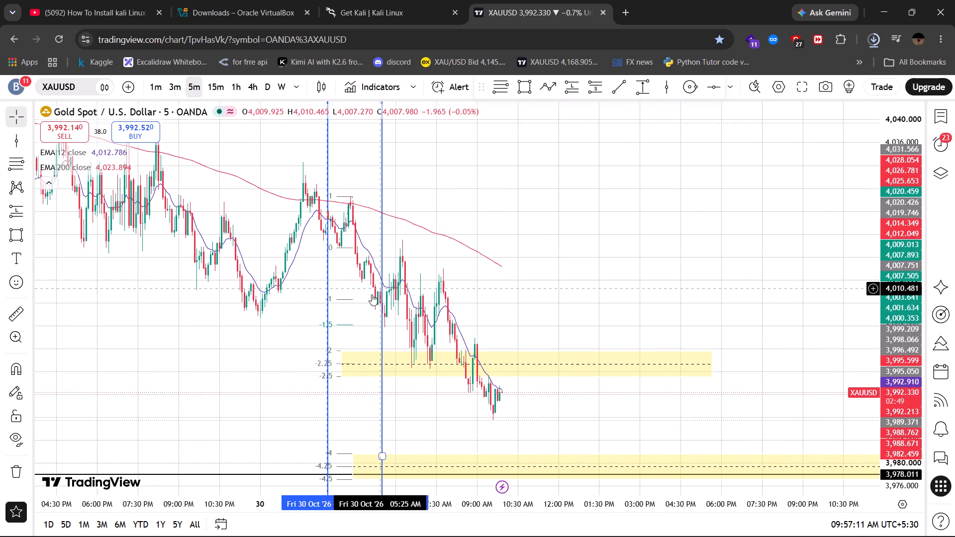
pyautogui.click(348, 297)
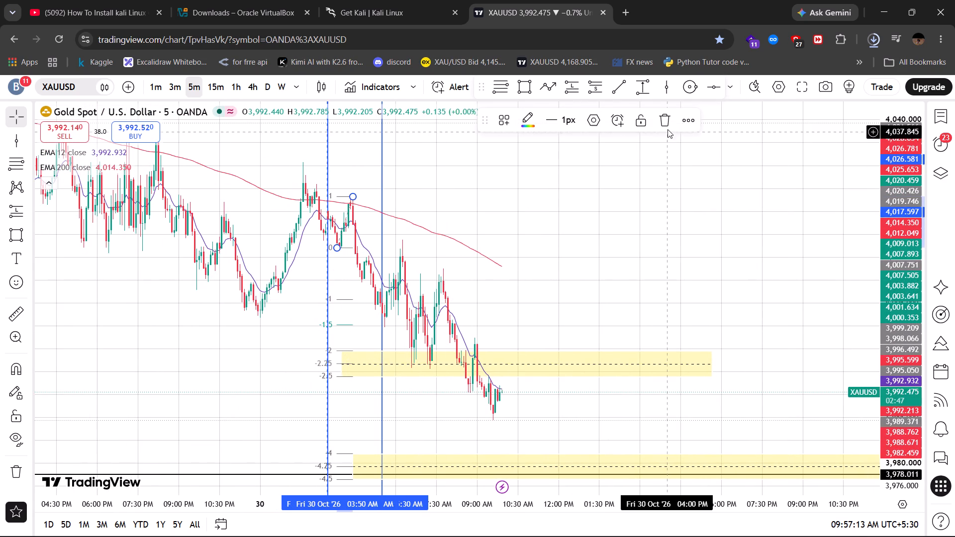
pyautogui.click(594, 123)
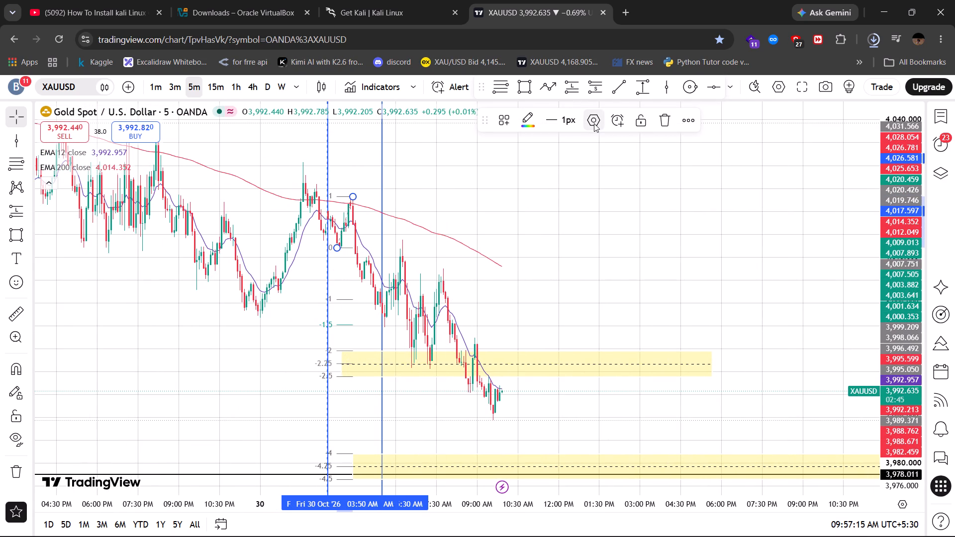
pyautogui.click(594, 123)
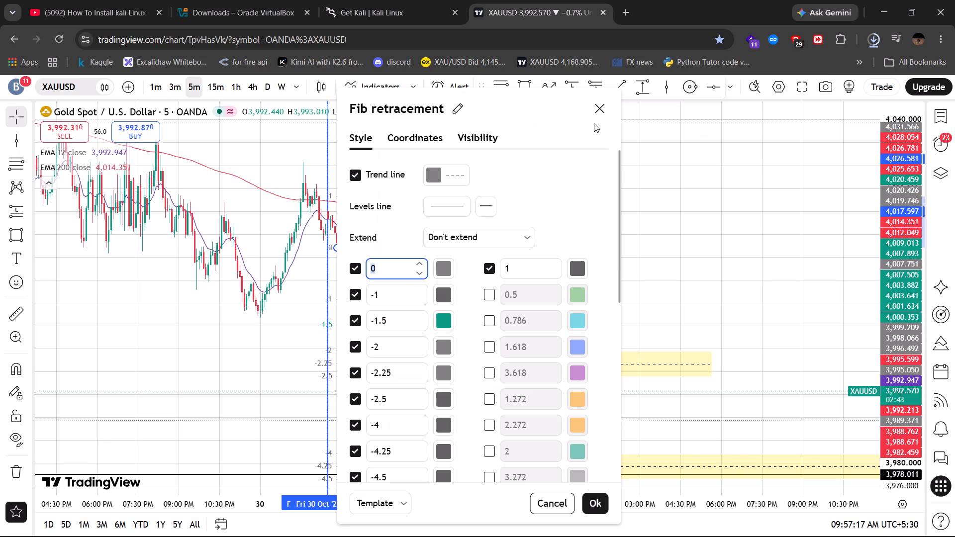
pyautogui.click(544, 195)
pyautogui.scroll(-4, 544, 195)
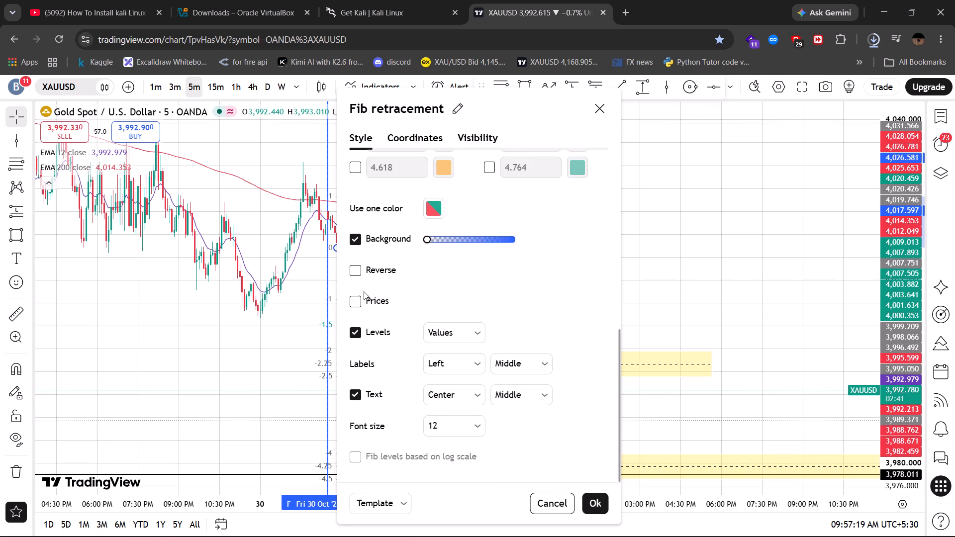
pyautogui.click(355, 272)
pyautogui.click(727, 252)
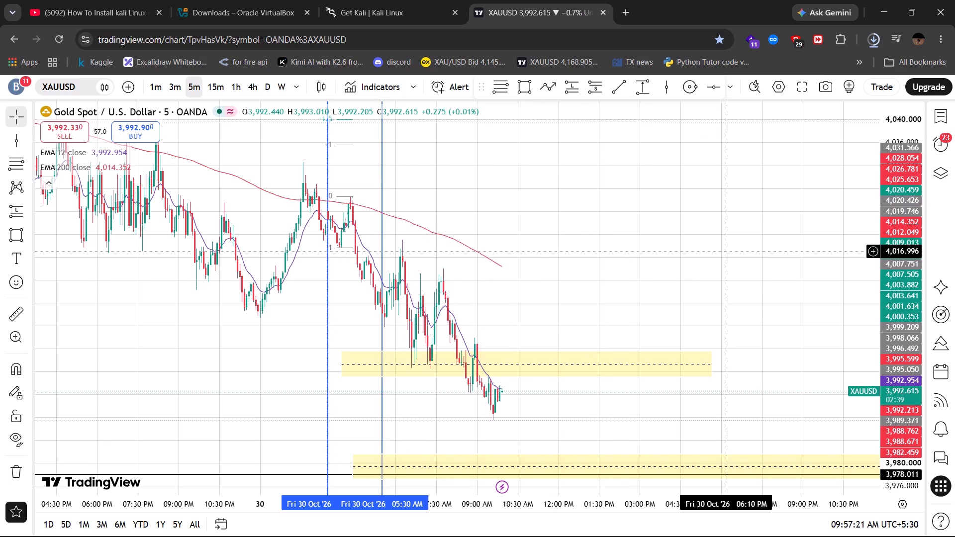
# Draw a rectangle between the reversed Fib's -2 and -2.5 levels, about 4,044.36 to 4,049.03, from 04:35 AM to about 11:15 PM.
pyautogui.moveTo(582, 221); pyautogui.dragTo(591, 425)
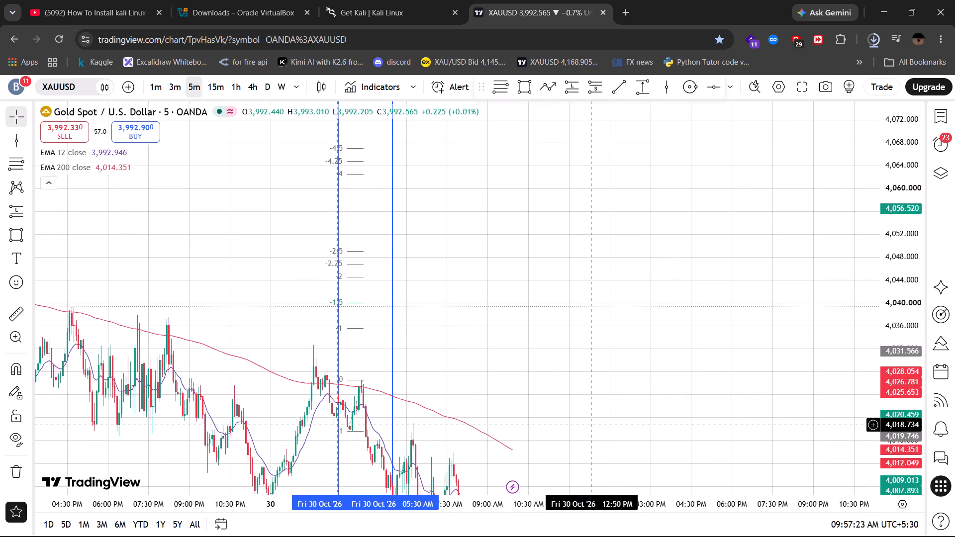
pyautogui.moveTo(507, 257); pyautogui.dragTo(478, 307)
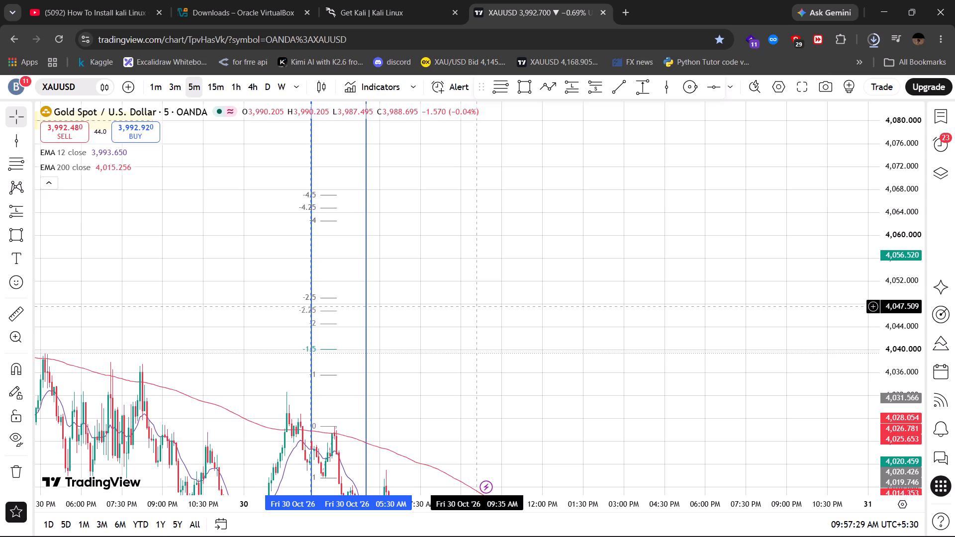
pyautogui.moveTo(478, 307); pyautogui.dragTo(482, 261)
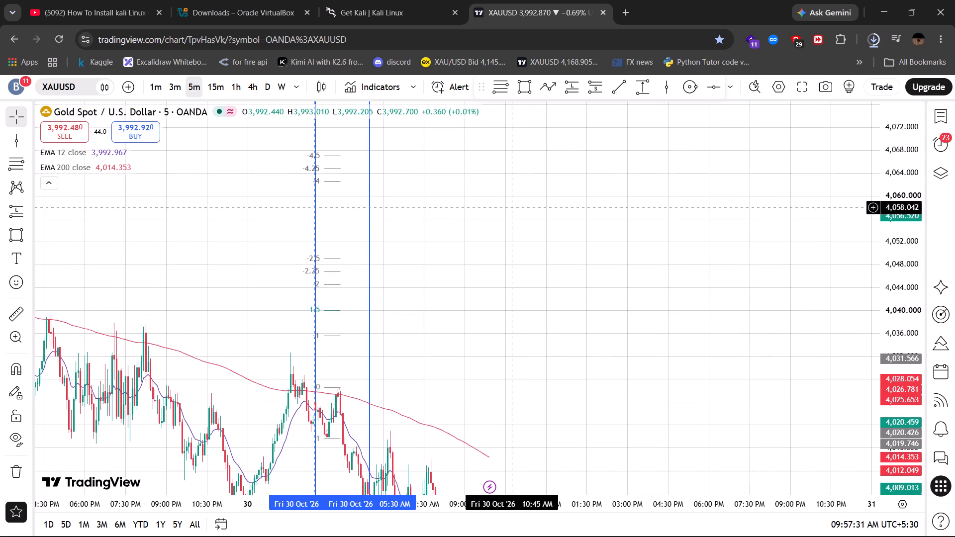
pyautogui.click(528, 94)
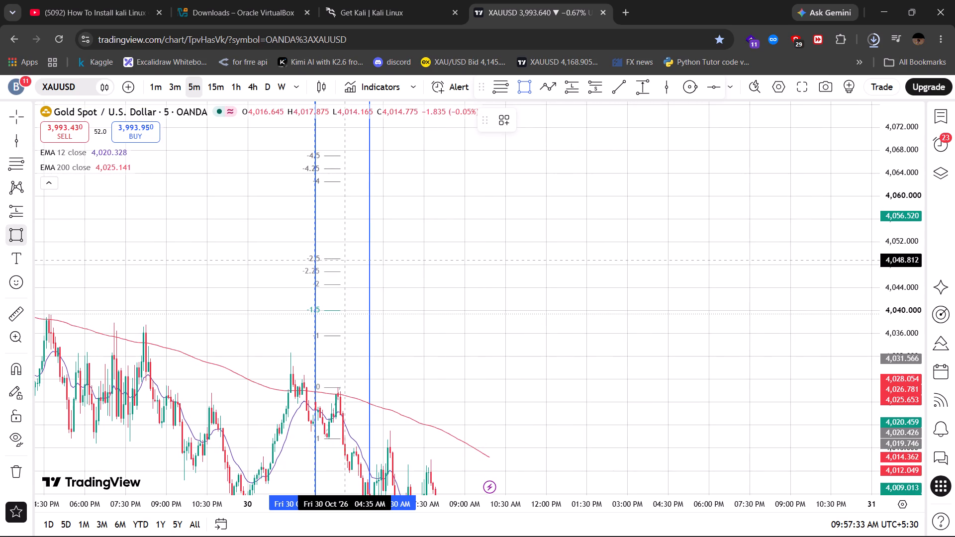
pyautogui.click(345, 259)
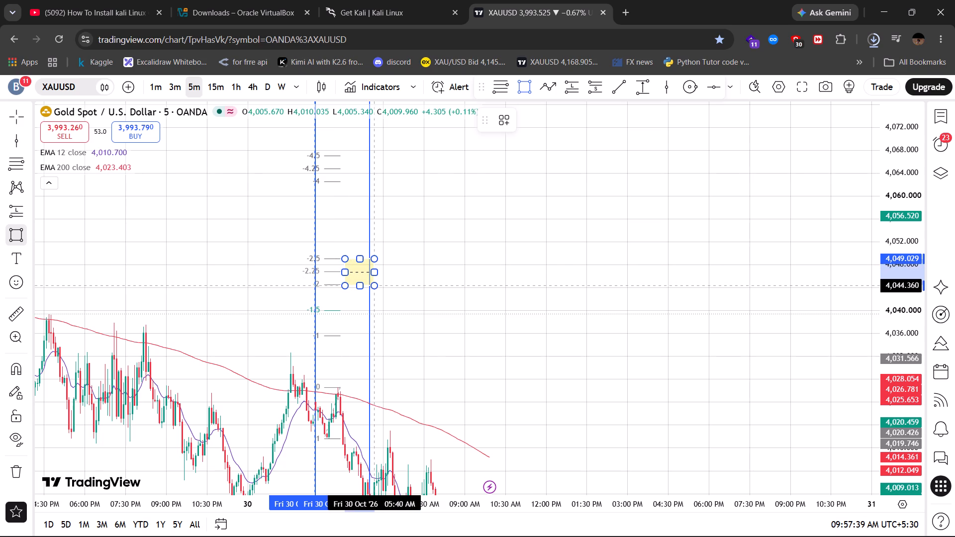
pyautogui.click(374, 285)
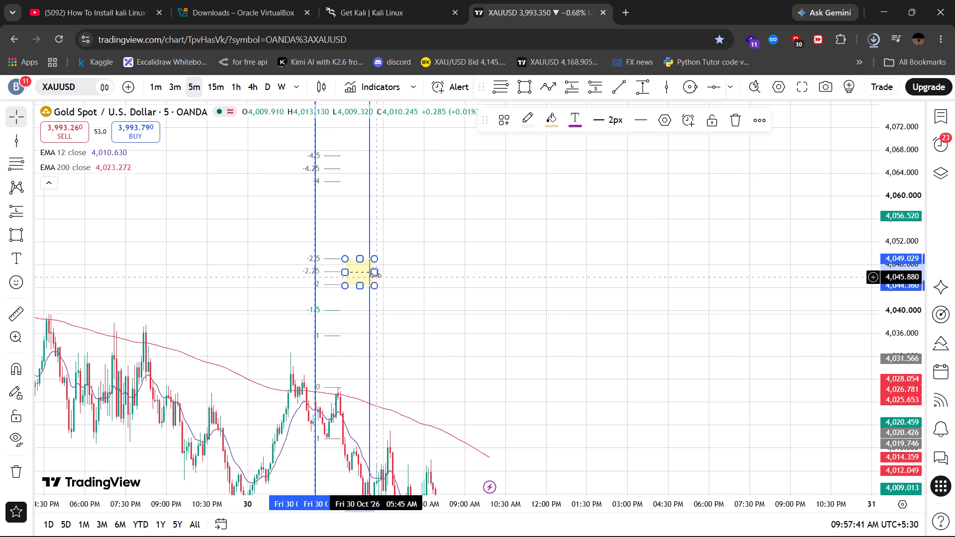
pyautogui.moveTo(376, 275); pyautogui.dragTo(859, 303)
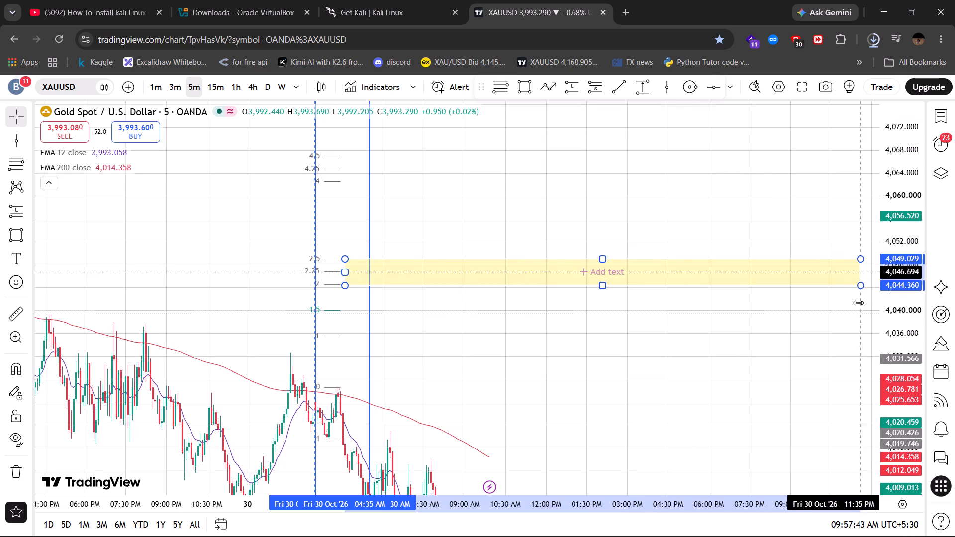
pyautogui.moveTo(859, 303); pyautogui.dragTo(853, 301)
pyautogui.click(853, 301)
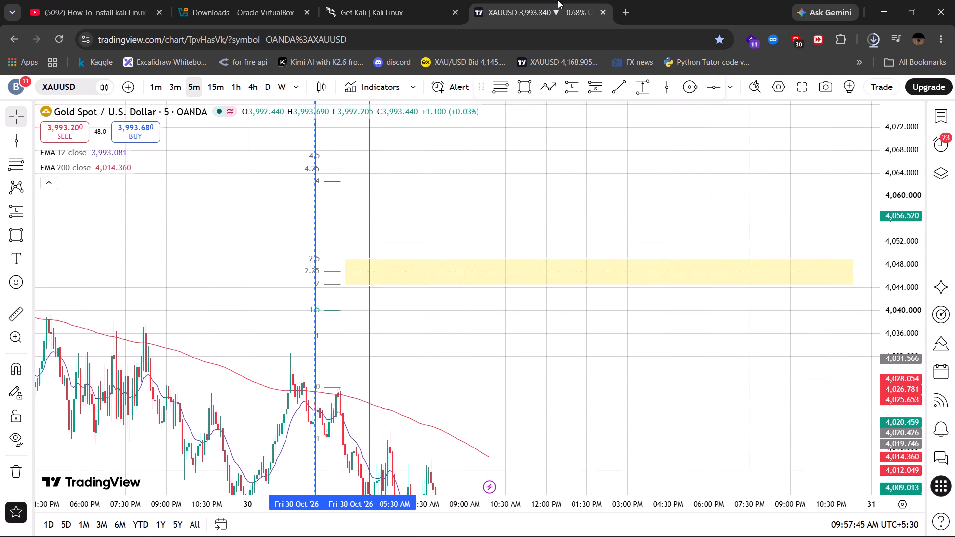
# Draw a rectangle between the reversed Fib's -4 and -4.5 levels, about 4,062.49 to 4,066.95, from 04:35 AM to 09:25 PM.
pyautogui.click(522, 94)
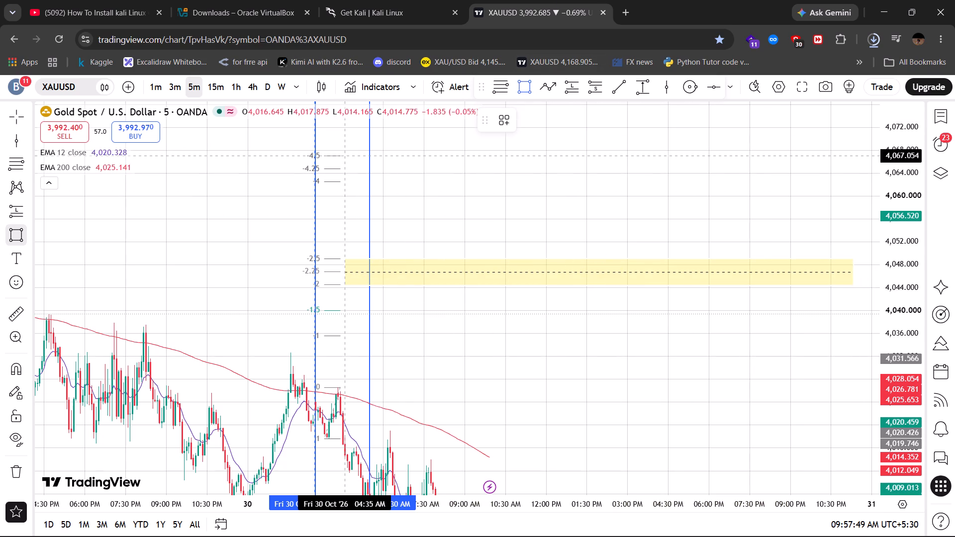
pyautogui.click(345, 156)
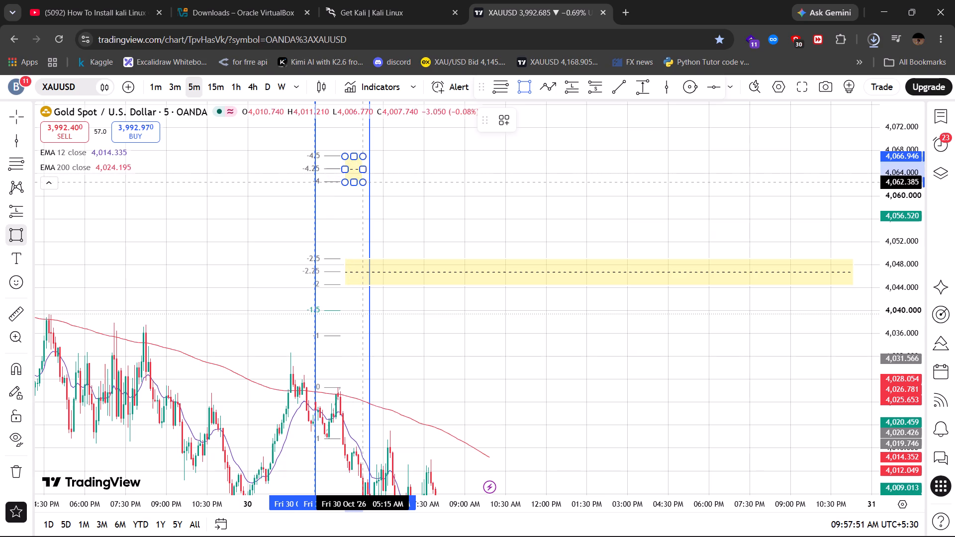
pyautogui.click(367, 182)
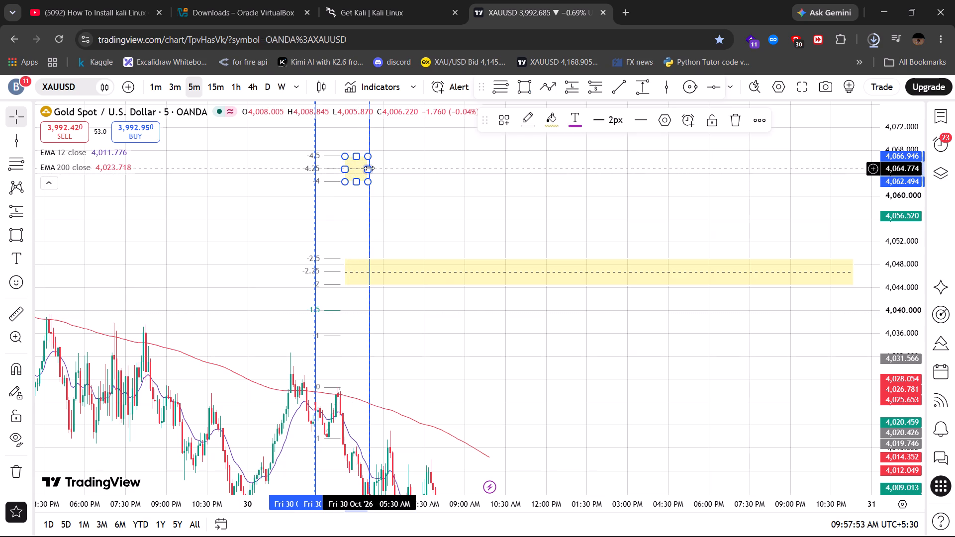
pyautogui.moveTo(369, 168); pyautogui.dragTo(801, 184)
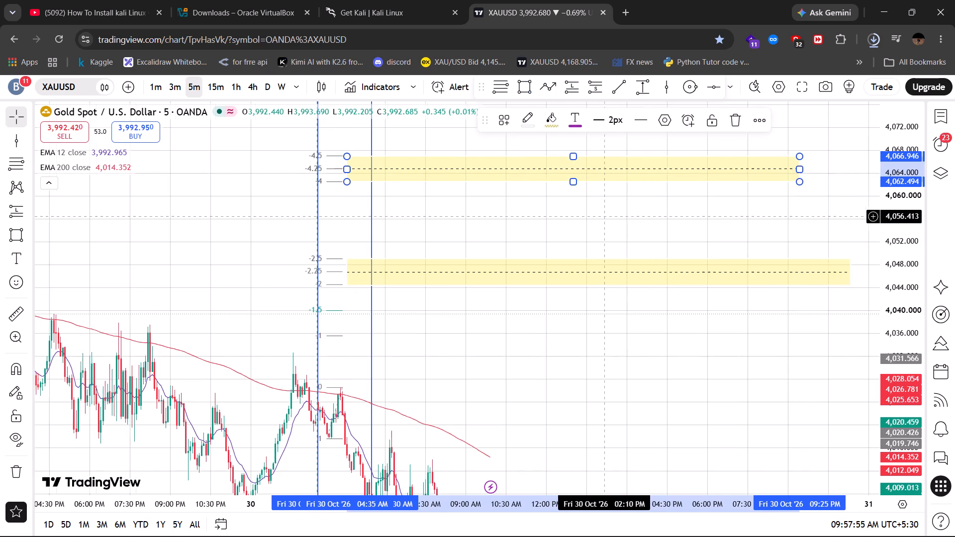
# Extend both upper rectangles forward in time to about 02:10 PM on Mon 02 Nov and deselect them.
pyautogui.moveTo(604, 216); pyautogui.dragTo(338, 229)
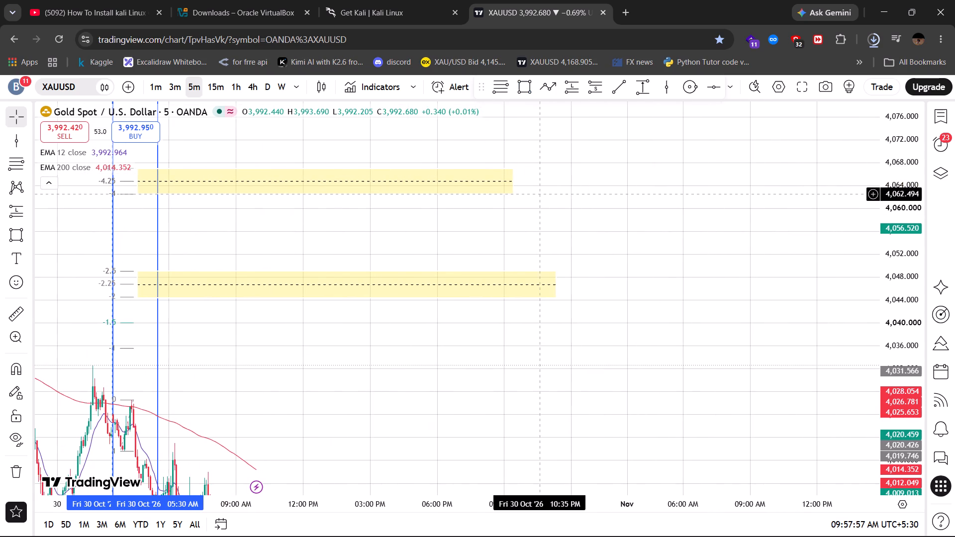
pyautogui.moveTo(514, 181); pyautogui.dragTo(824, 204)
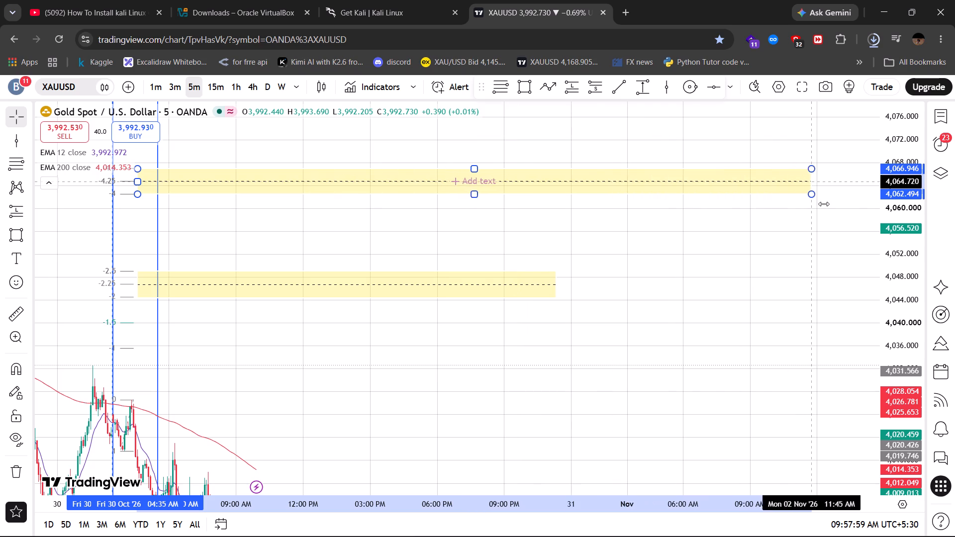
pyautogui.moveTo(824, 204); pyautogui.dragTo(866, 207)
pyautogui.click(610, 259)
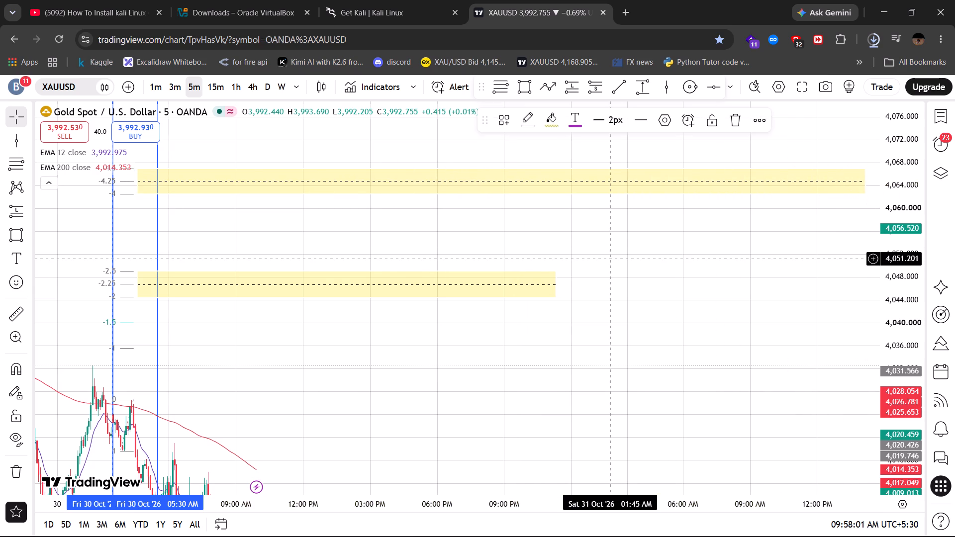
pyautogui.moveTo(557, 286); pyautogui.dragTo(832, 289)
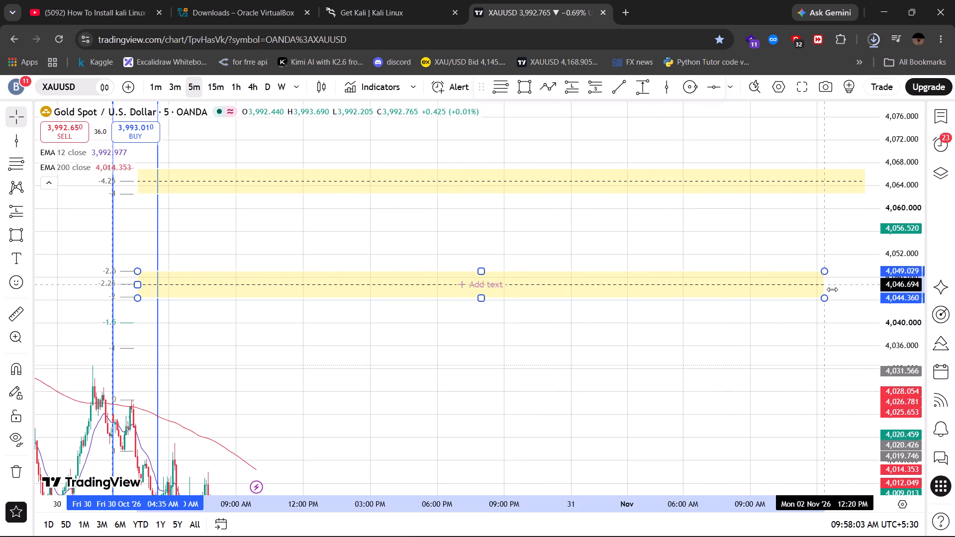
pyautogui.moveTo(832, 289); pyautogui.dragTo(865, 291)
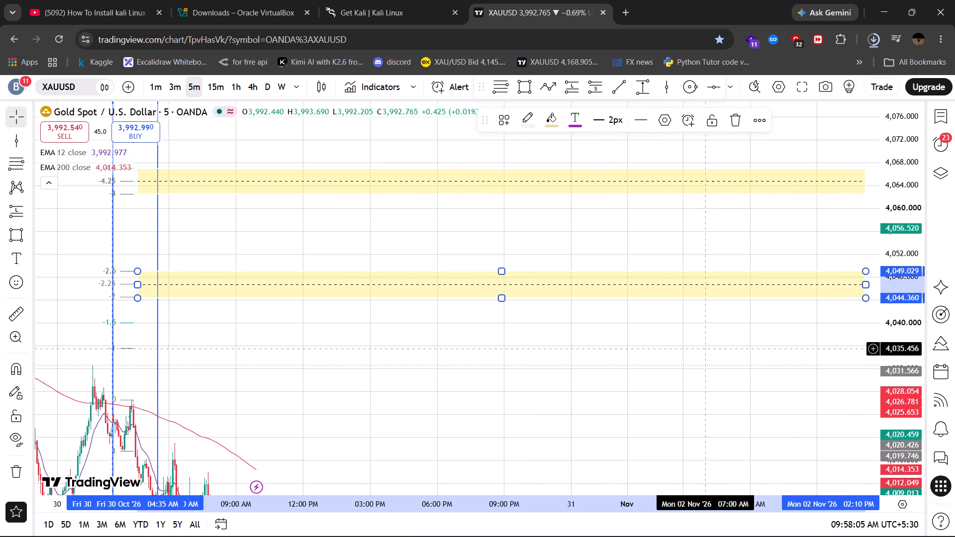
pyautogui.click(699, 351)
# Extend the lower rectangles on Mon 02 Nov: the 3,995–3,999 zone to 01:50 PM and the 3,977–3,981 zone to about 02:15 PM.
pyautogui.moveTo(699, 351); pyautogui.dragTo(641, 262)
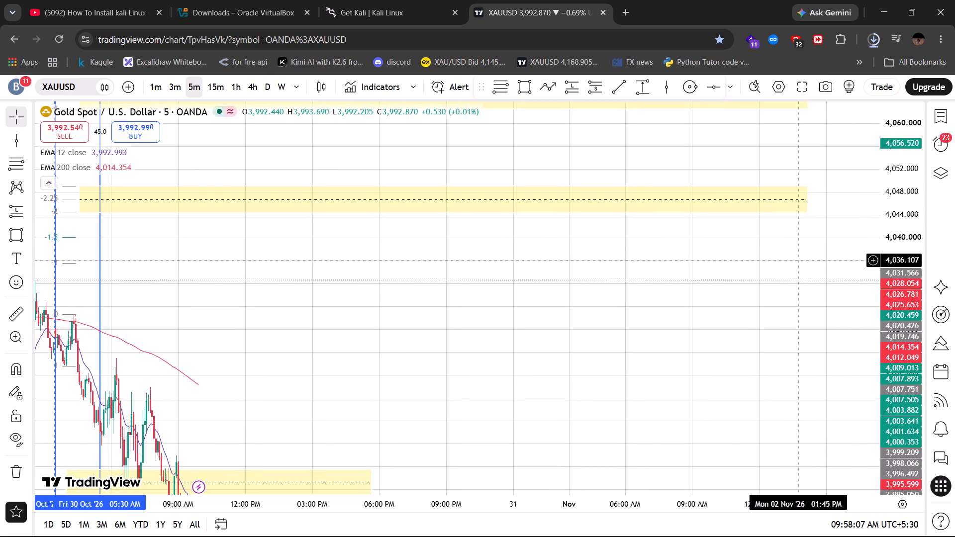
pyautogui.moveTo(914, 164); pyautogui.dragTo(903, 306)
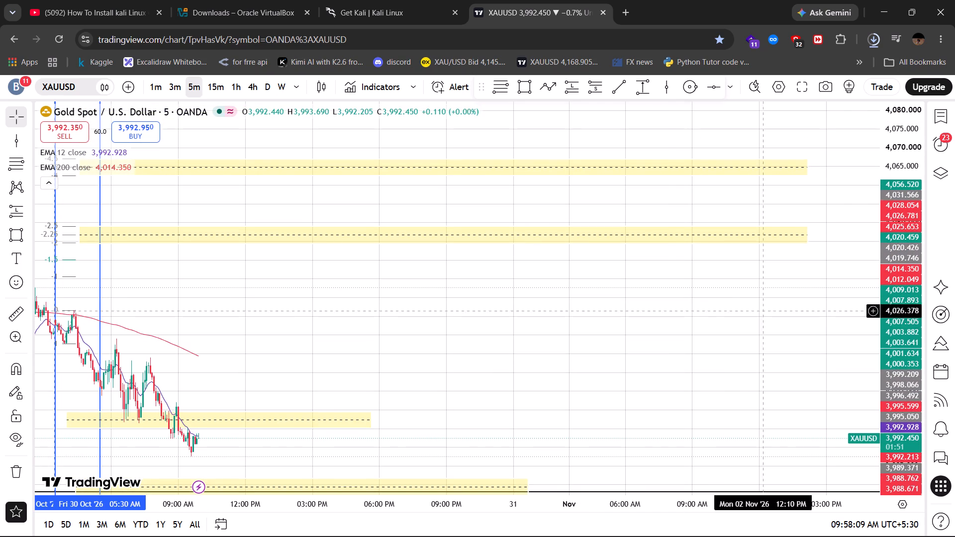
pyautogui.moveTo(661, 327); pyautogui.dragTo(599, 213)
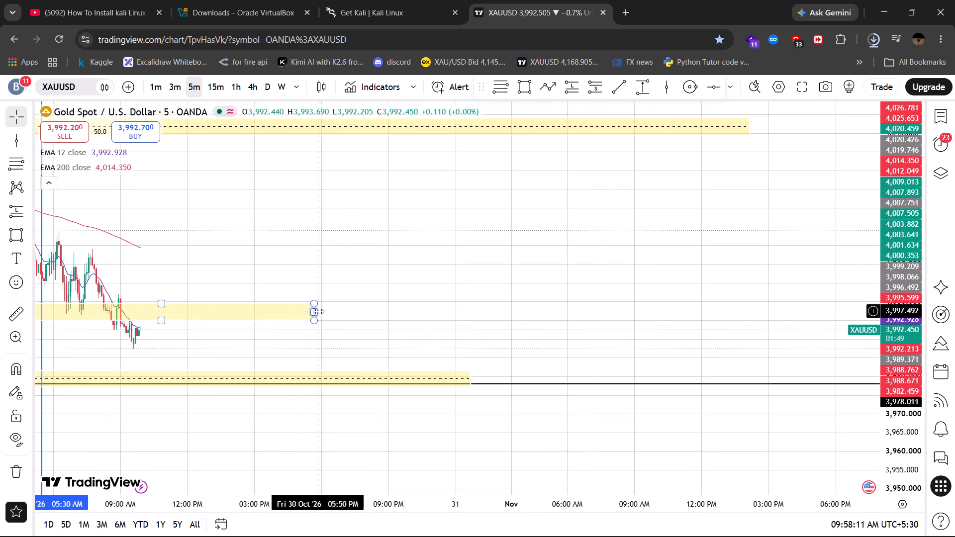
pyautogui.moveTo(316, 313); pyautogui.dragTo(743, 323)
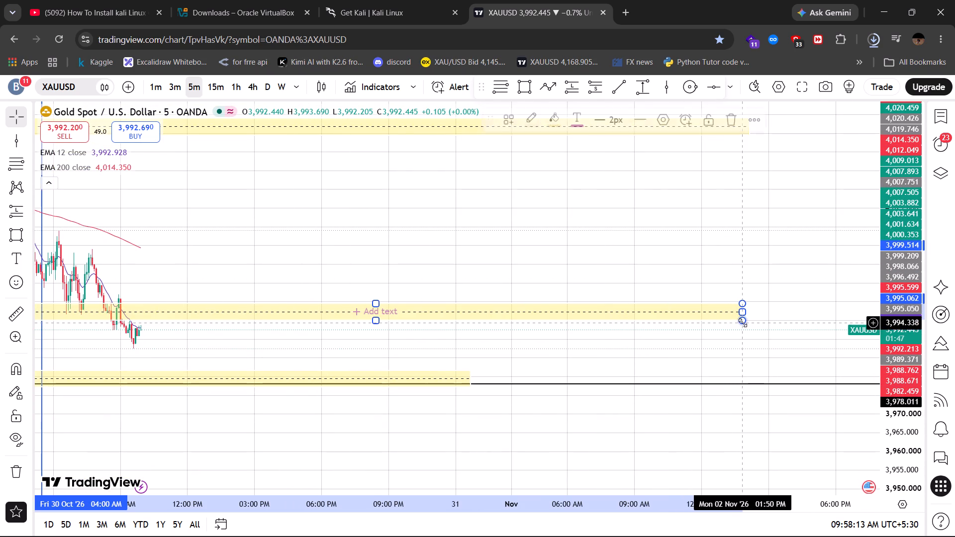
pyautogui.moveTo(471, 378); pyautogui.dragTo(748, 371)
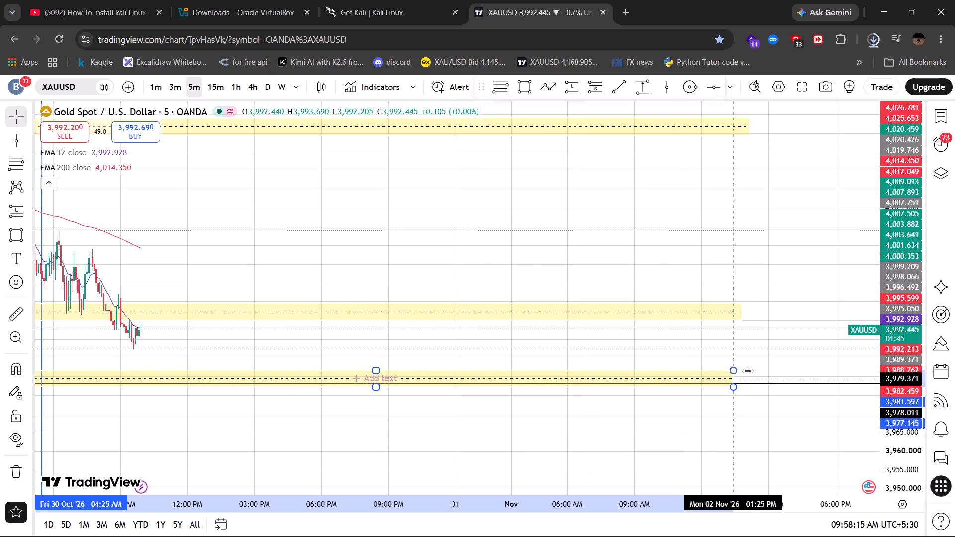
pyautogui.moveTo(748, 371); pyautogui.dragTo(753, 369)
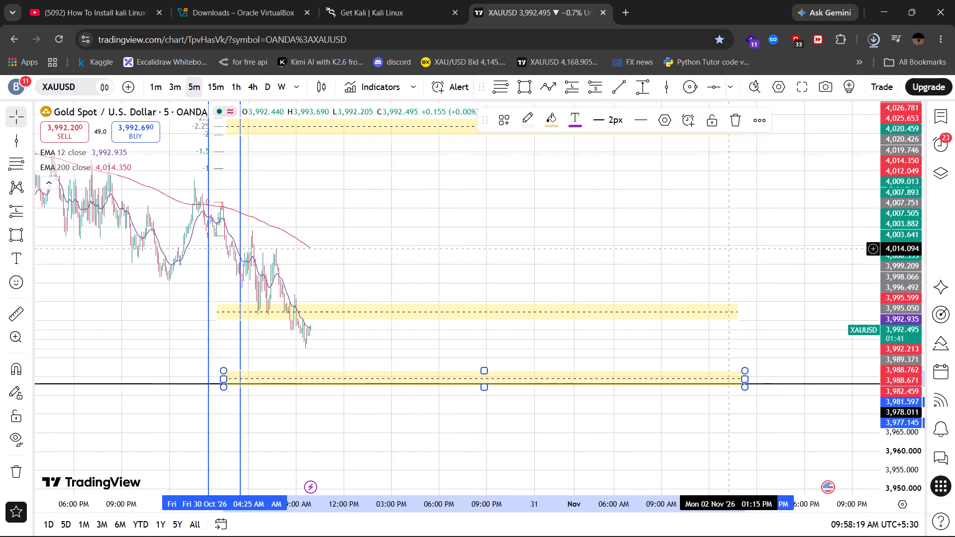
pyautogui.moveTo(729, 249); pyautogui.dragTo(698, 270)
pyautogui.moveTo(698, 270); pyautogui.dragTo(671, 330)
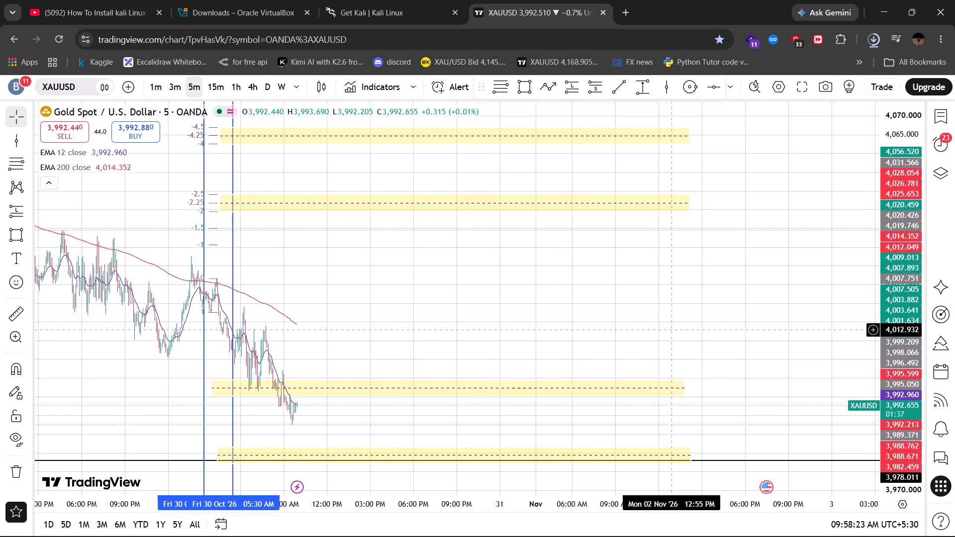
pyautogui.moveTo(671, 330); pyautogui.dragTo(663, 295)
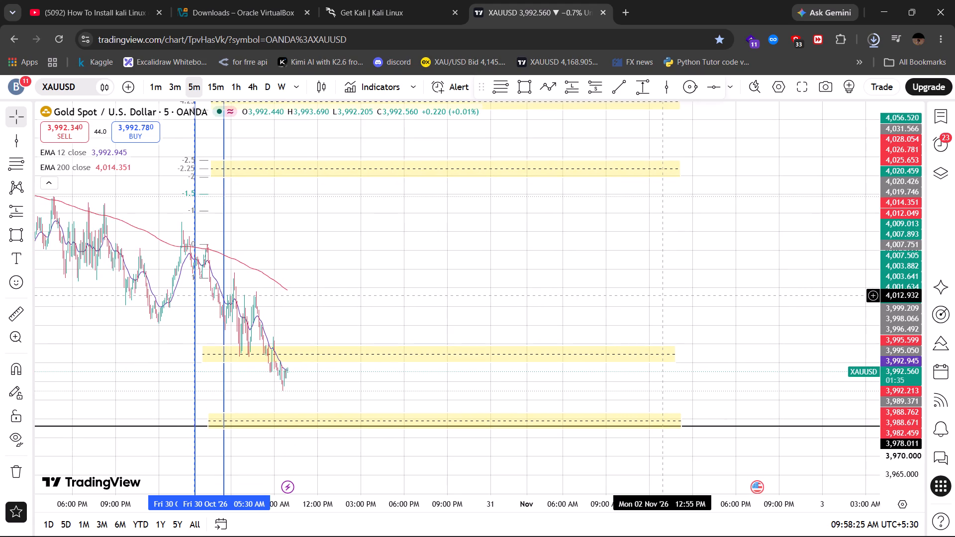
# Extend both upper rectangle zones forward in time to about 03:00 AM on Tue 03 Nov and deselect them.
pyautogui.moveTo(503, 287); pyautogui.dragTo(430, 307)
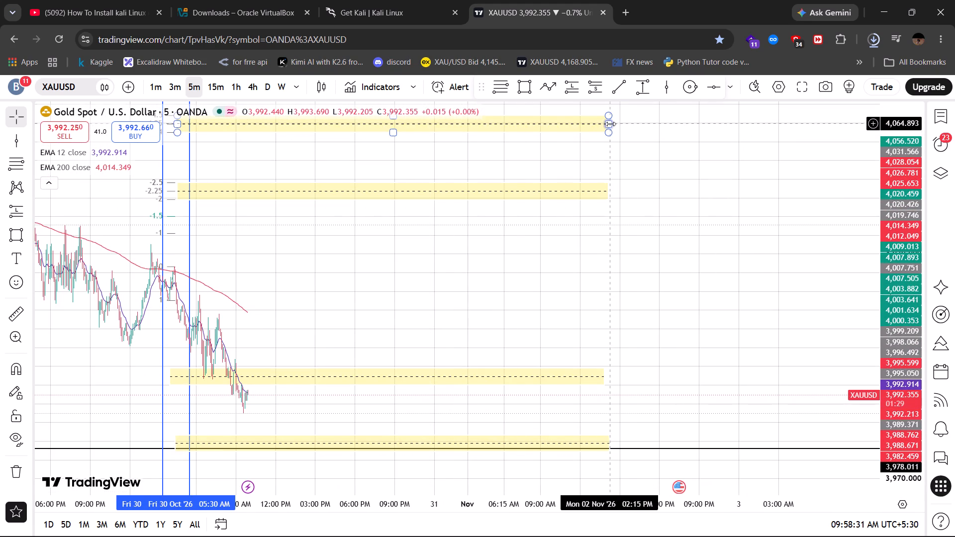
pyautogui.moveTo(610, 124); pyautogui.dragTo(802, 144)
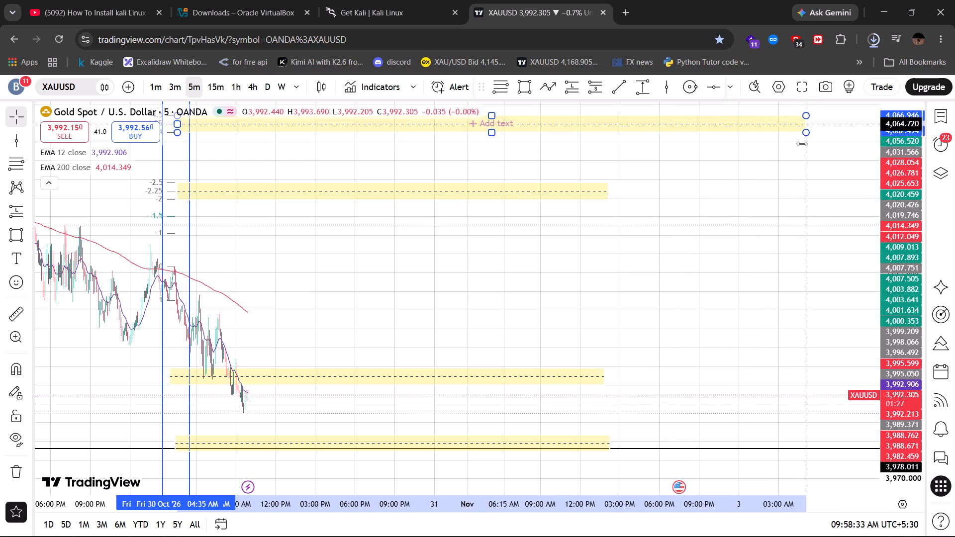
pyautogui.moveTo(802, 144); pyautogui.dragTo(779, 149)
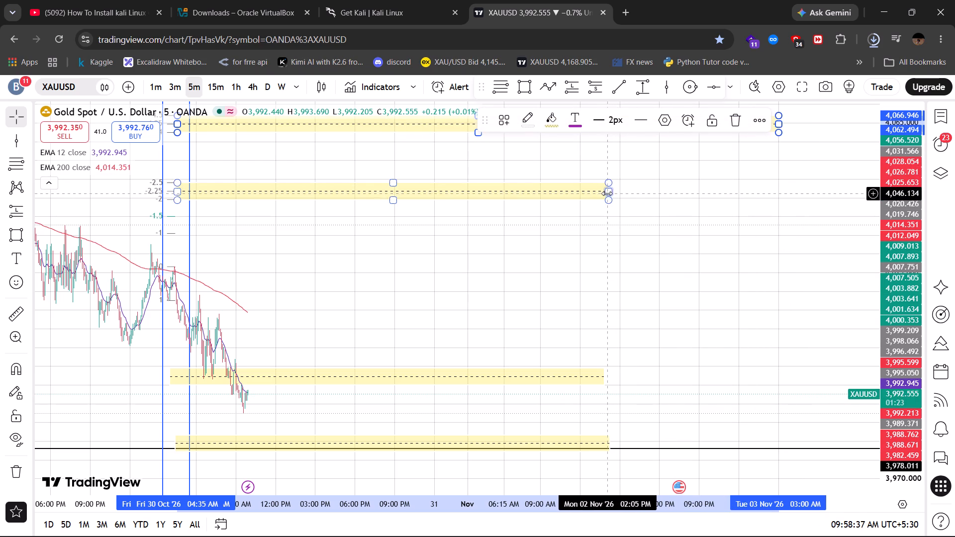
pyautogui.moveTo(607, 193); pyautogui.dragTo(778, 199)
pyautogui.click(693, 295)
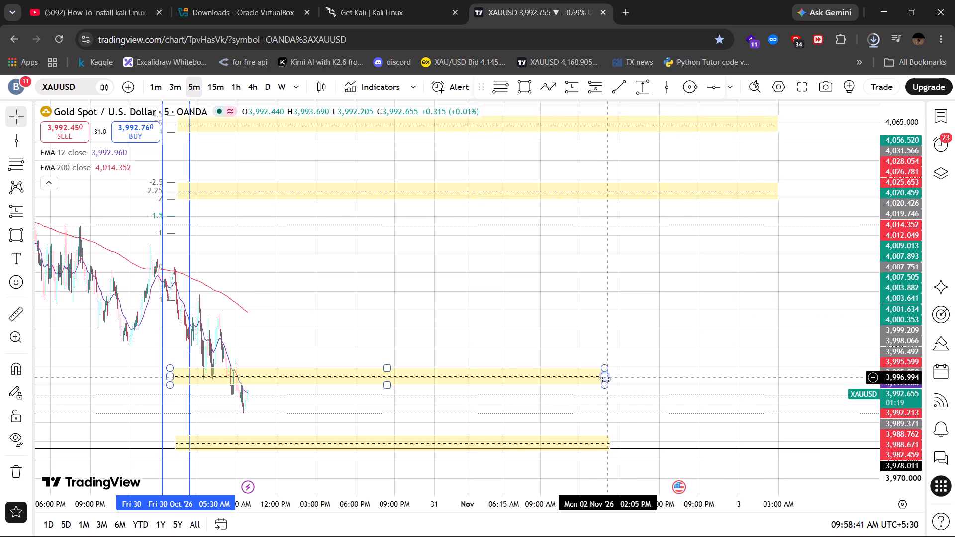
# Extend both lower rectangle zones forward in time to about 03:10 AM on Tue 03 Nov and deselect them.
pyautogui.moveTo(606, 375); pyautogui.dragTo(780, 381)
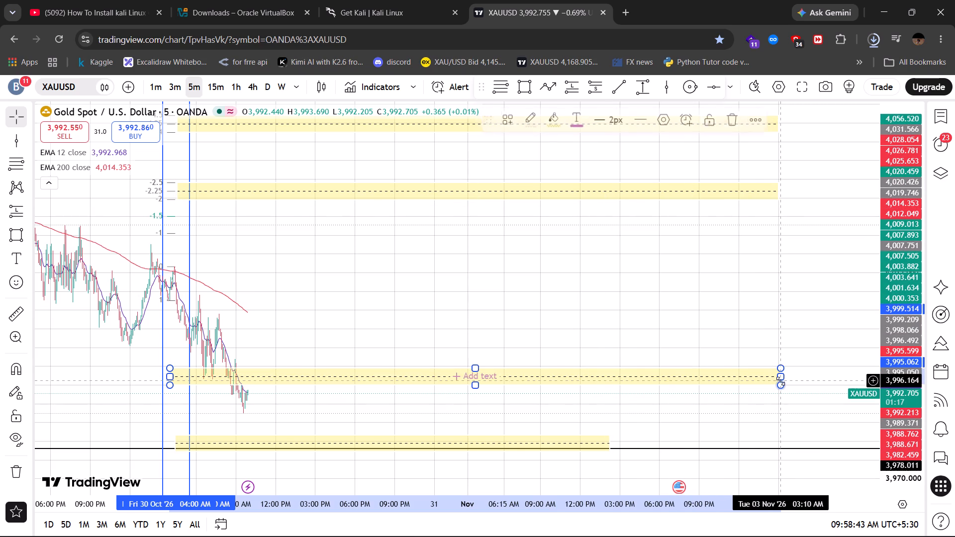
pyautogui.moveTo(611, 443); pyautogui.dragTo(735, 456)
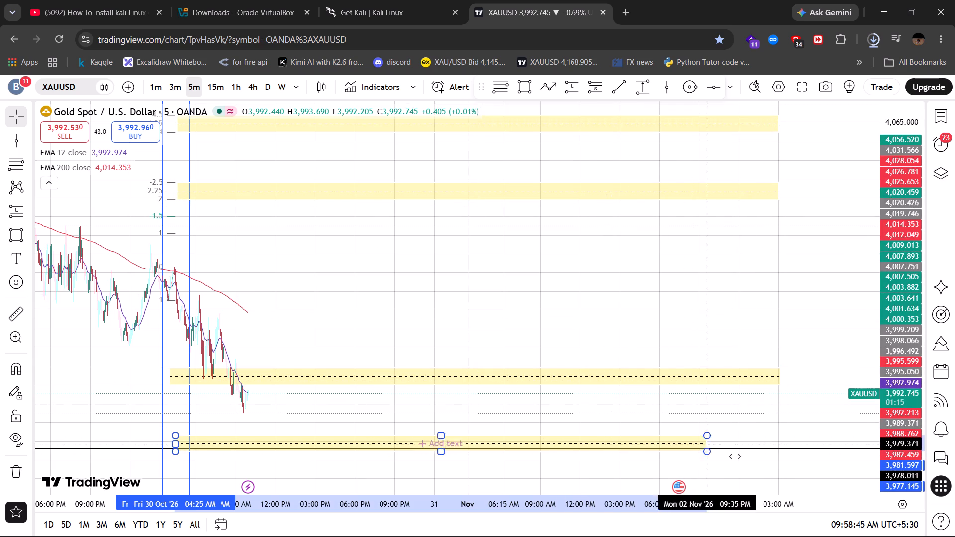
pyautogui.moveTo(735, 456); pyautogui.dragTo(780, 456)
pyautogui.click(812, 358)
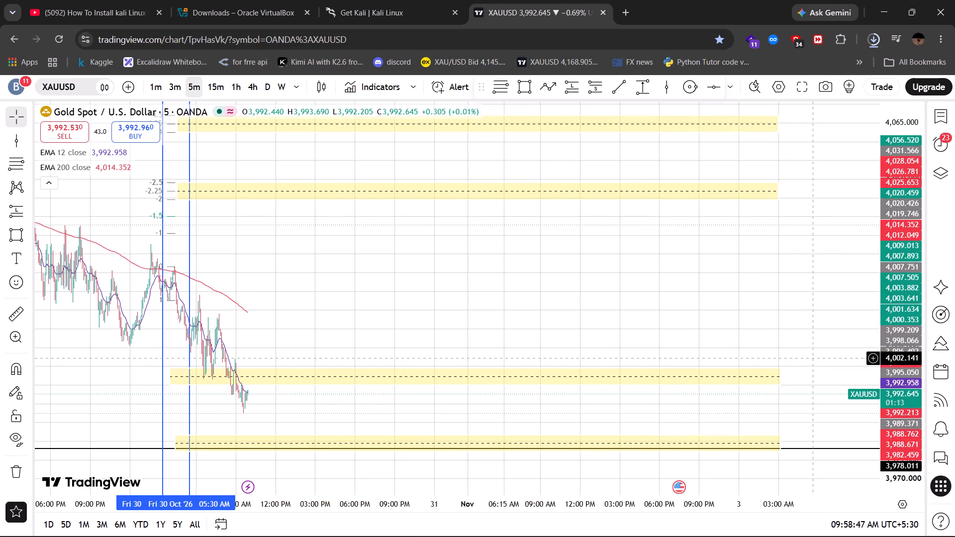
# Set the chart's time zone to (UTC-4) New York.
pyautogui.moveTo(506, 311); pyautogui.dragTo(674, 247)
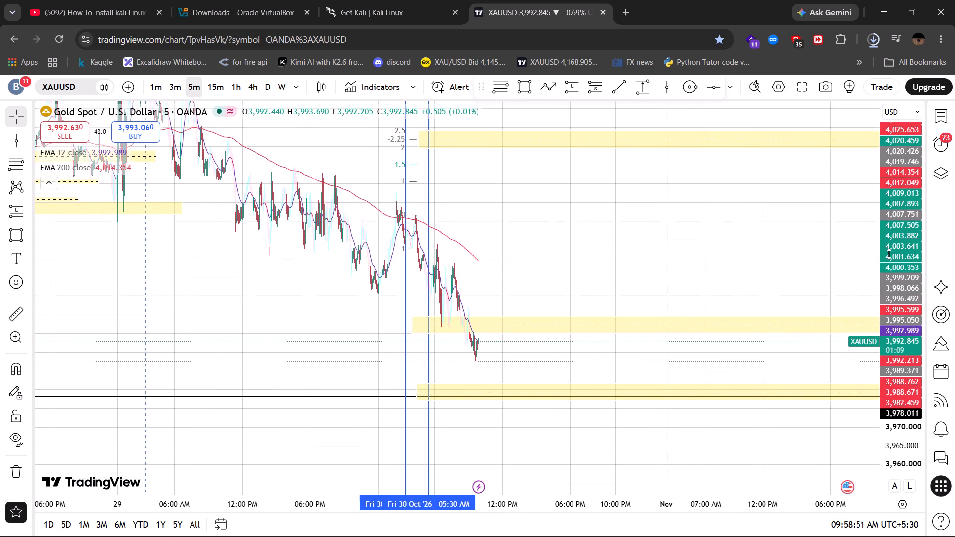
pyautogui.moveTo(889, 254); pyautogui.dragTo(887, 119)
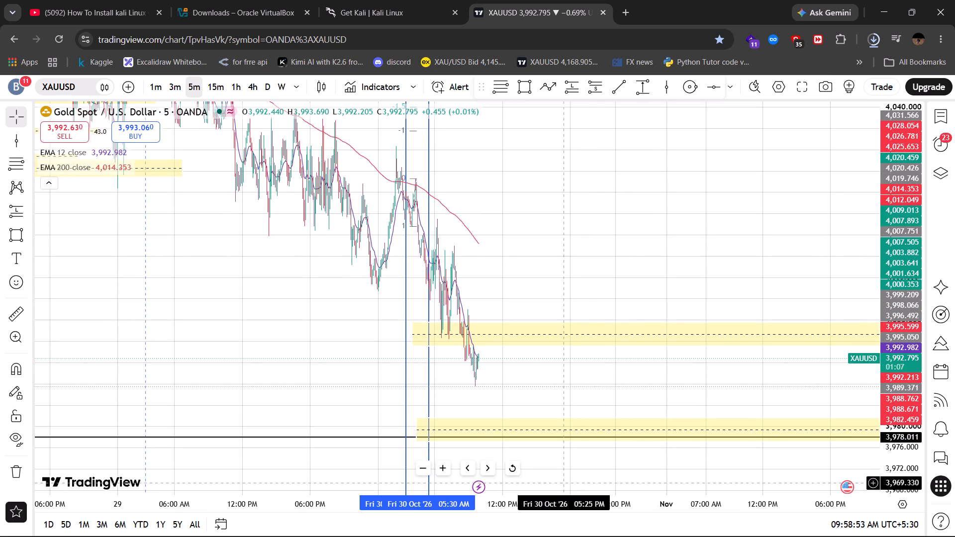
pyautogui.moveTo(560, 509); pyautogui.dragTo(240, 504)
pyautogui.moveTo(173, 281); pyautogui.dragTo(532, 289)
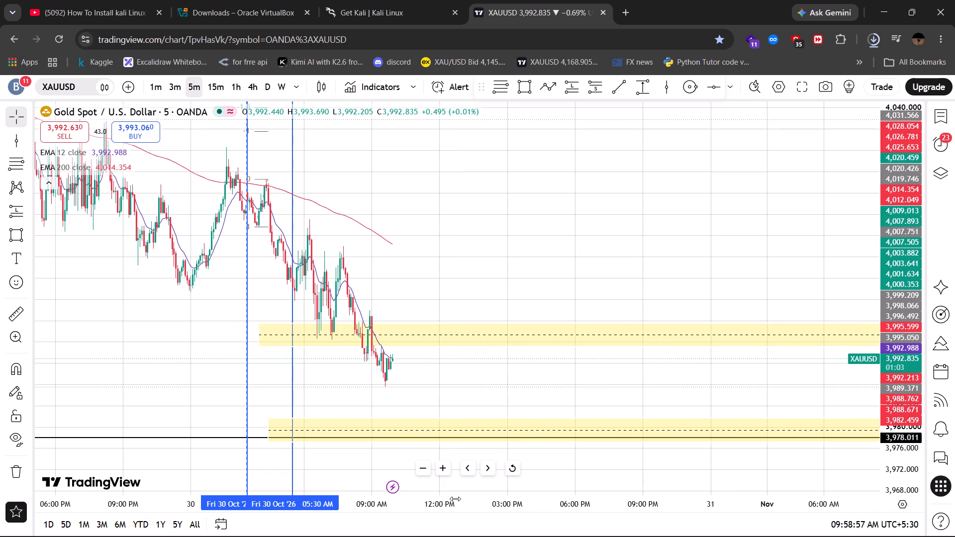
pyautogui.moveTo(455, 499); pyautogui.dragTo(275, 475)
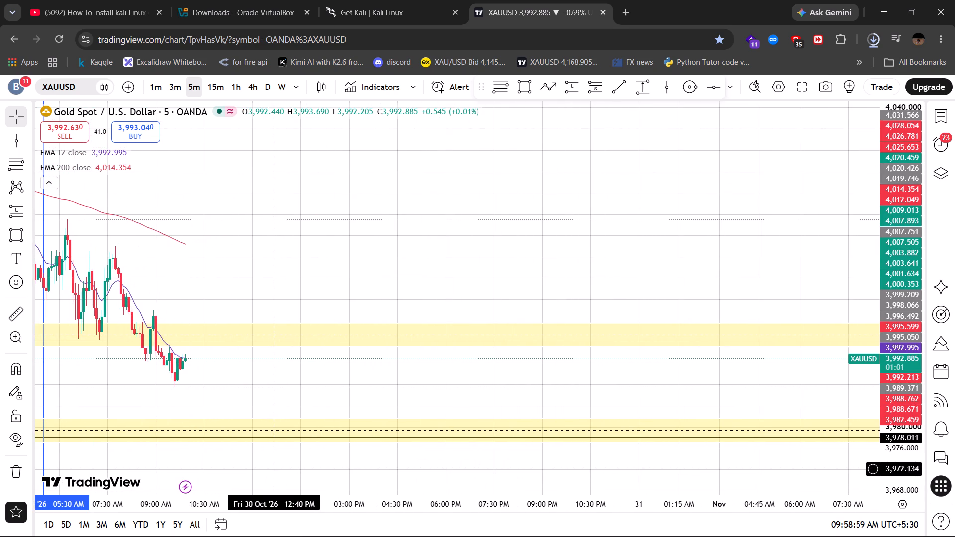
pyautogui.moveTo(274, 467); pyautogui.dragTo(530, 421)
pyautogui.click(895, 522)
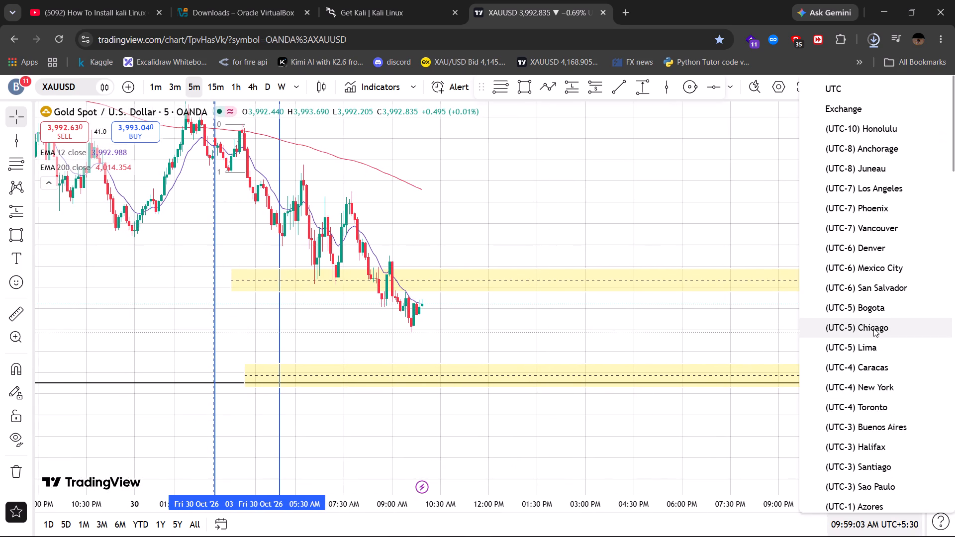
pyautogui.click(882, 381)
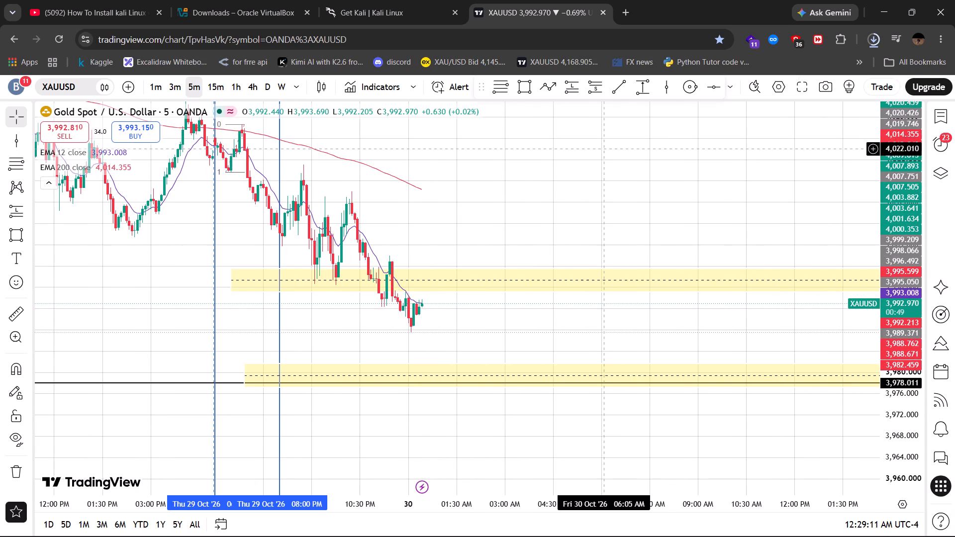
# Mark a New York time window with vertical lines at 12:00 AM and 12:30 AM on Fri 30 Oct.
pyautogui.click(667, 83)
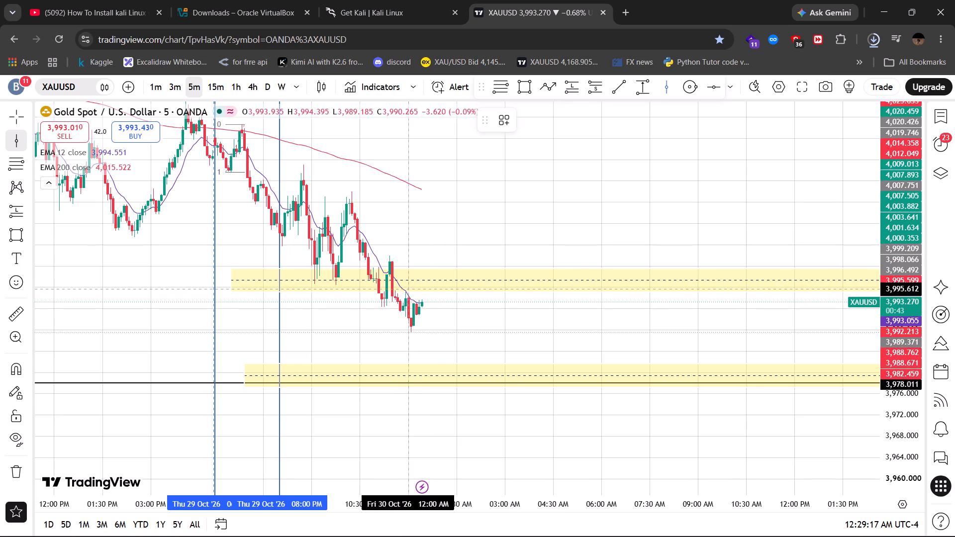
pyautogui.click(409, 289)
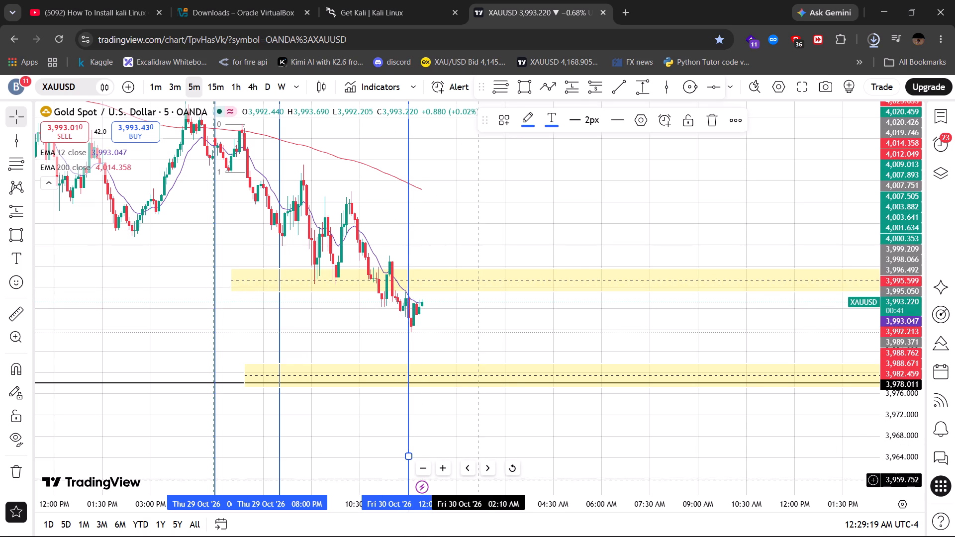
pyautogui.moveTo(481, 506); pyautogui.dragTo(169, 453)
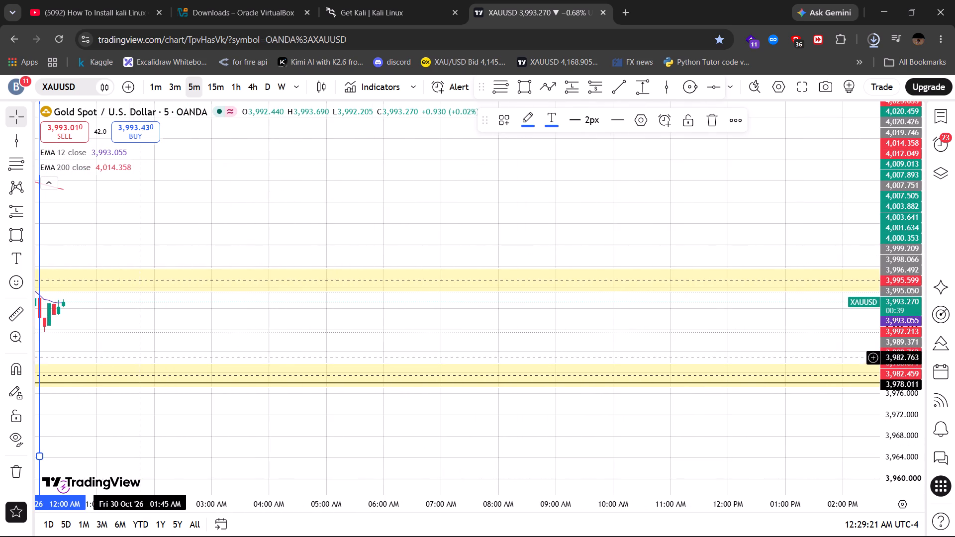
pyautogui.moveTo(139, 353); pyautogui.dragTo(495, 314)
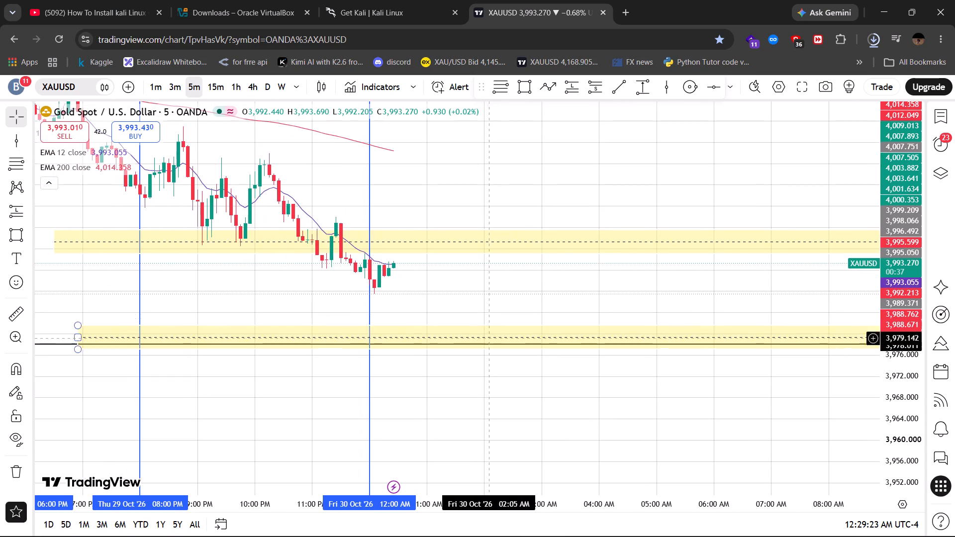
pyautogui.moveTo(476, 502); pyautogui.dragTo(352, 483)
pyautogui.moveTo(312, 414); pyautogui.dragTo(461, 436)
pyautogui.click(666, 96)
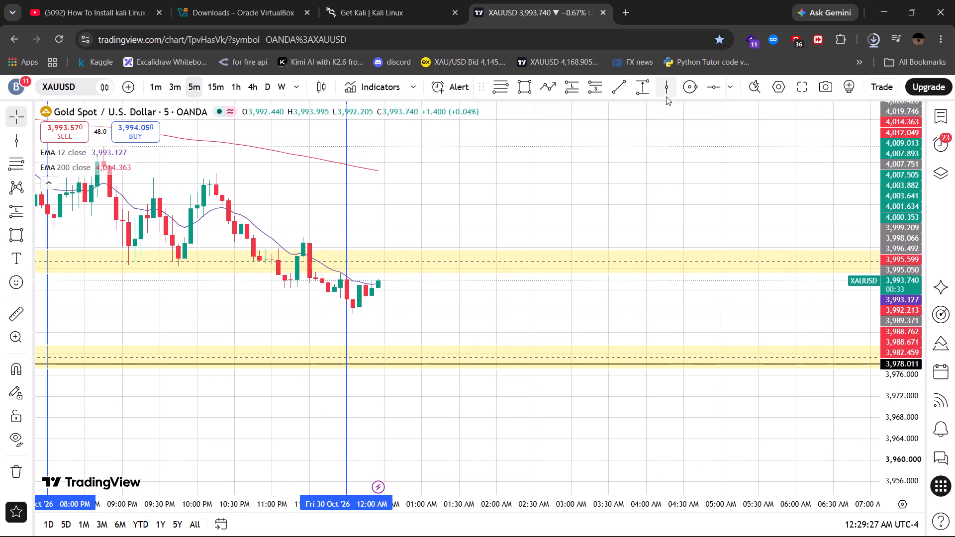
pyautogui.click(384, 271)
pyautogui.click(451, 226)
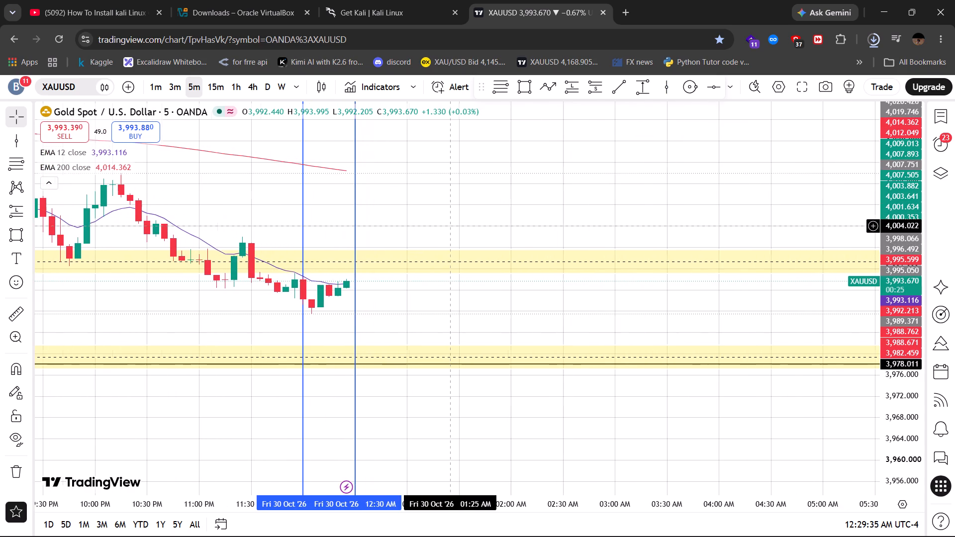
# Check the browser's recent download history for the Kali Linux VirtualBox download's progress.
pyautogui.moveTo(451, 226); pyautogui.dragTo(552, 225)
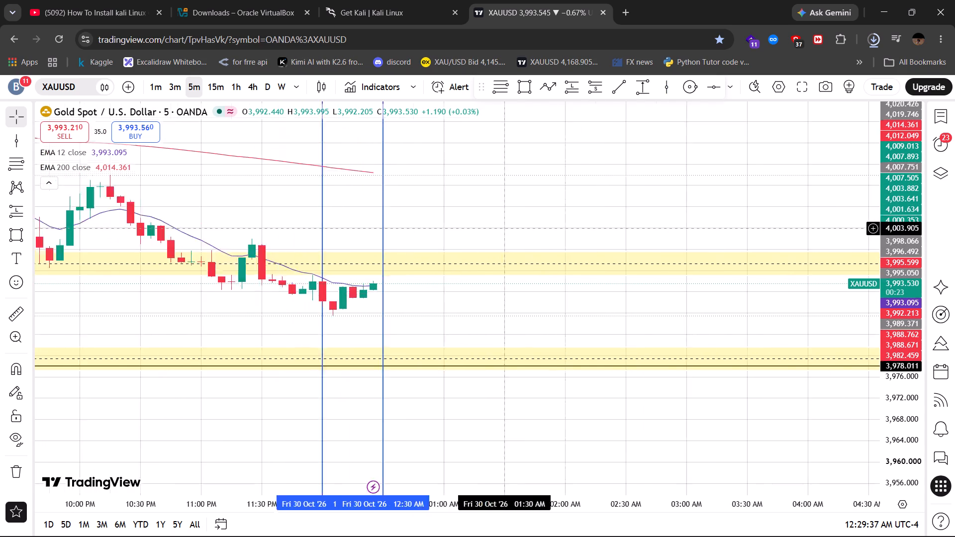
pyautogui.moveTo(552, 225); pyautogui.dragTo(591, 224)
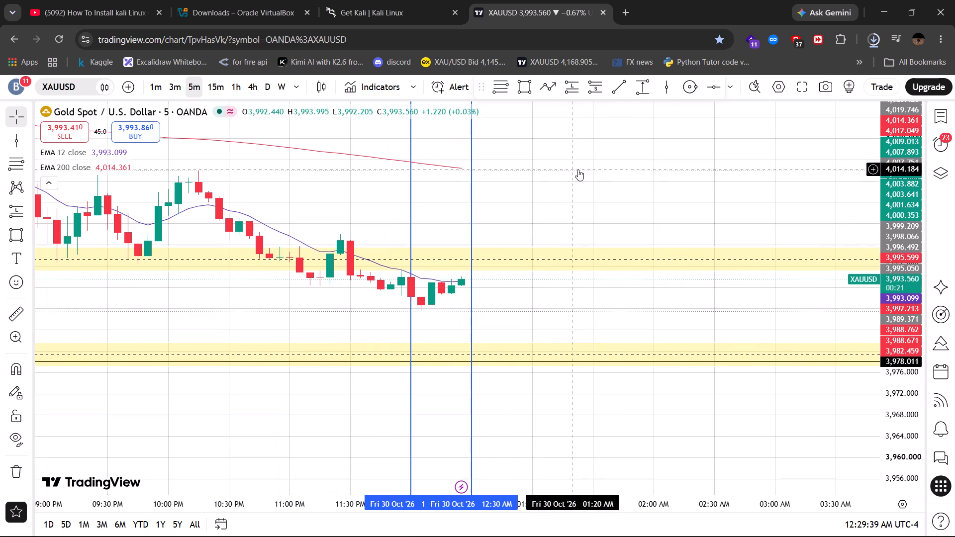
pyautogui.click(872, 48)
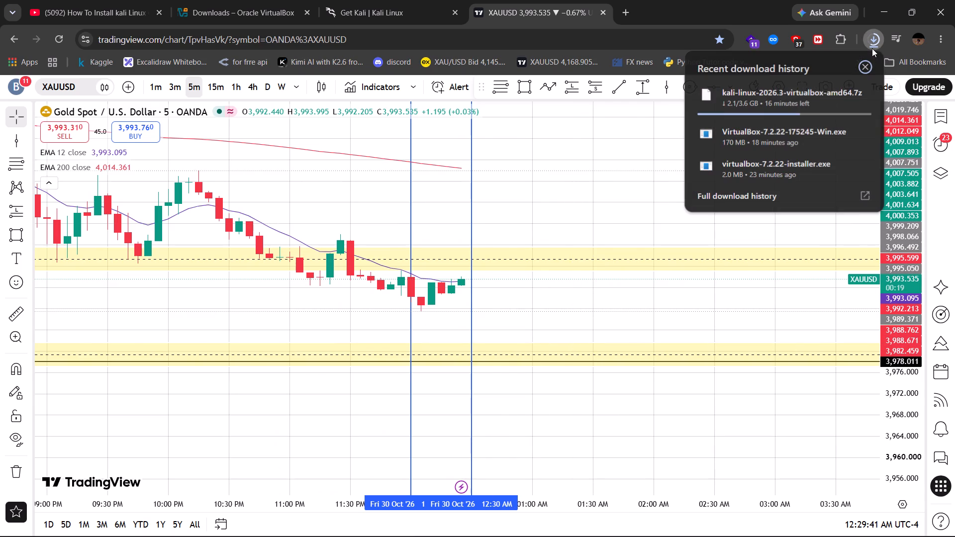
pyautogui.click(612, 160)
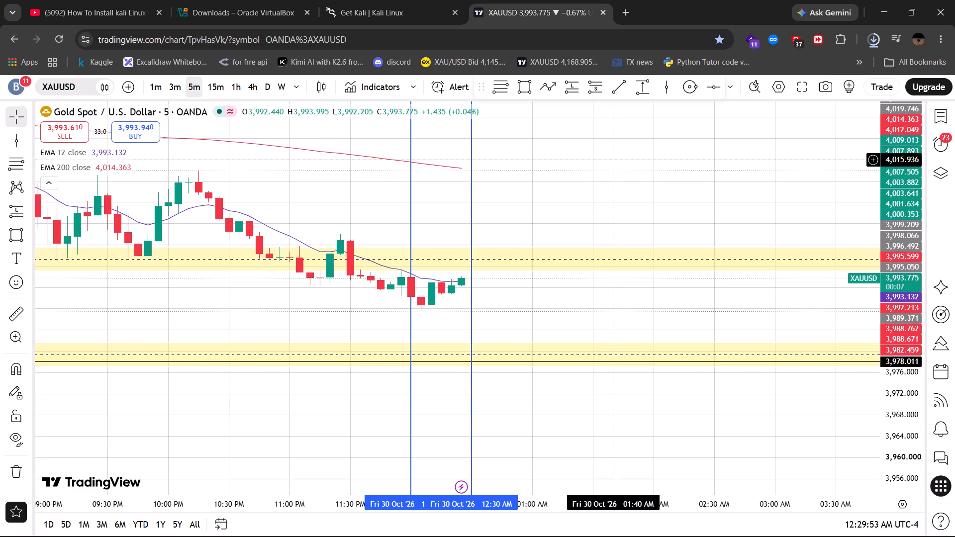
# Delete both expired XAUUSD Crossing alerts and close the alerts list.
pyautogui.click(939, 154)
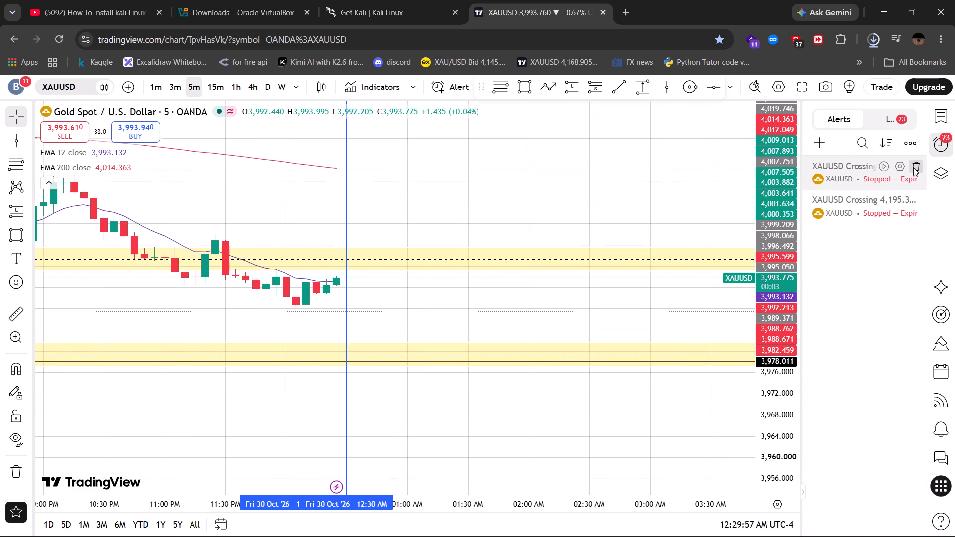
pyautogui.click(913, 167)
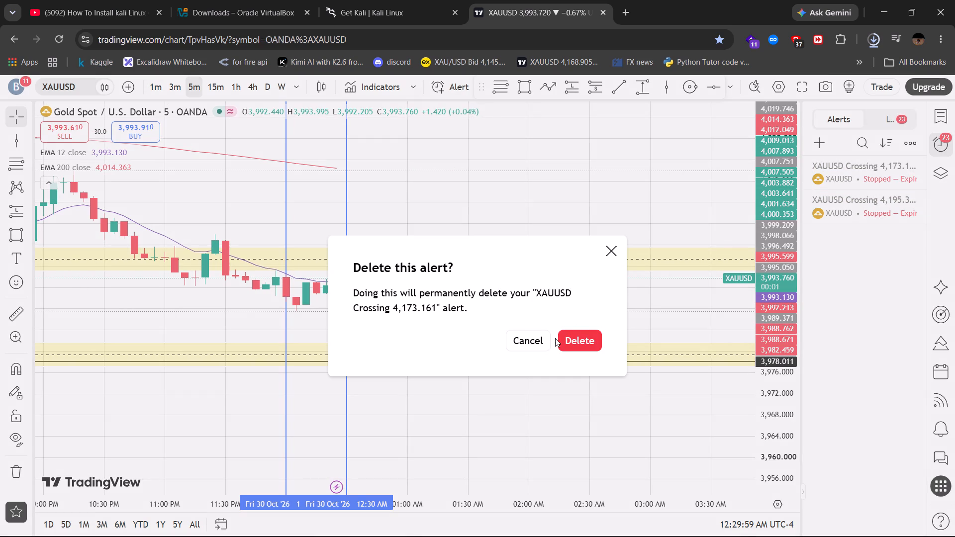
pyautogui.click(572, 340)
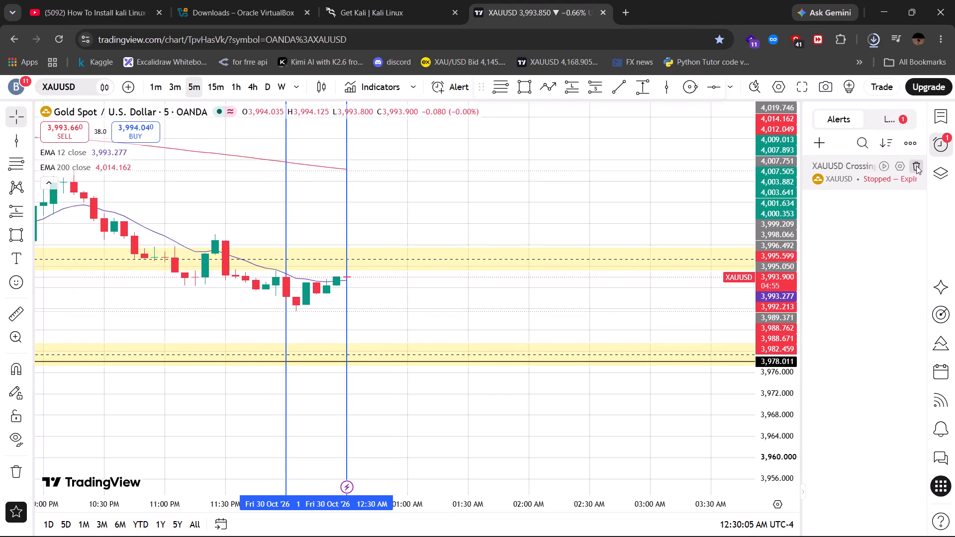
pyautogui.click(916, 166)
pyautogui.click(584, 337)
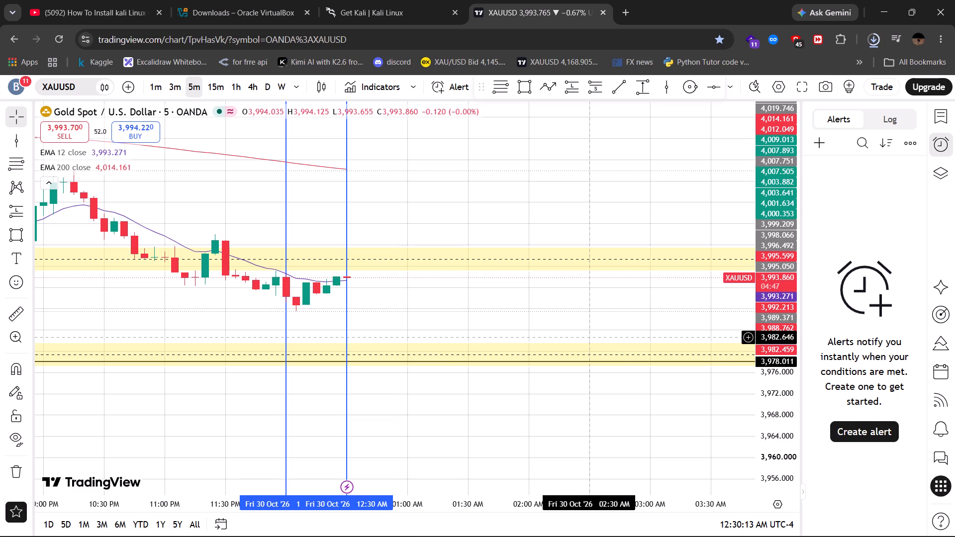
pyautogui.click(572, 203)
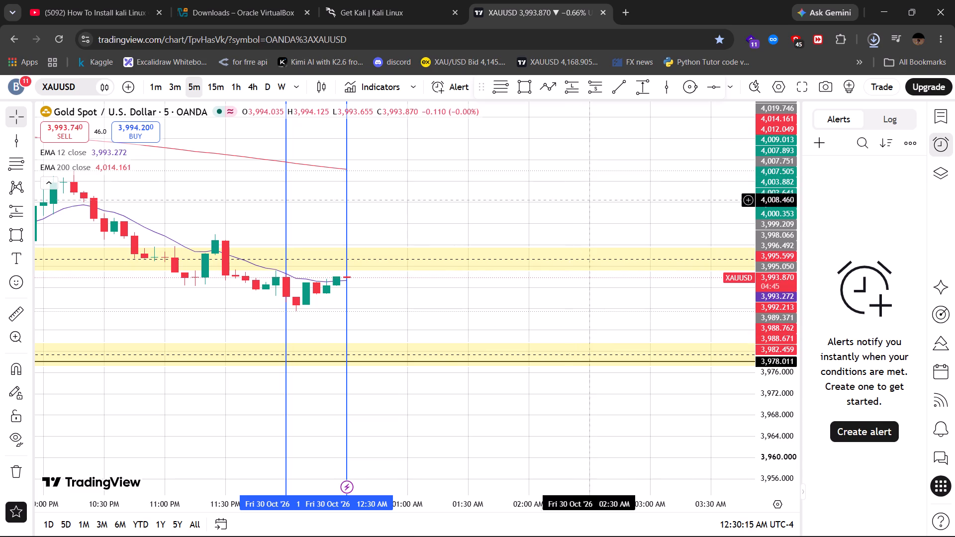
pyautogui.click(946, 148)
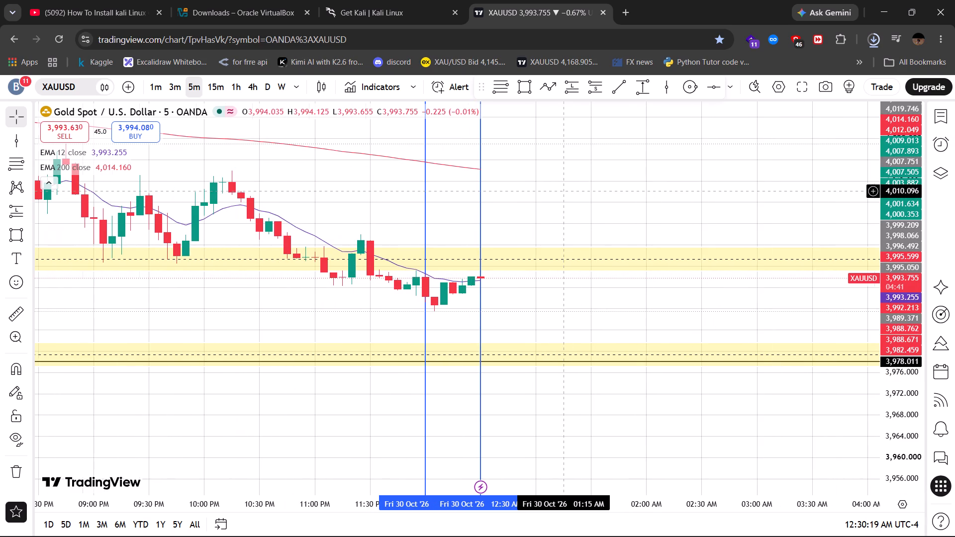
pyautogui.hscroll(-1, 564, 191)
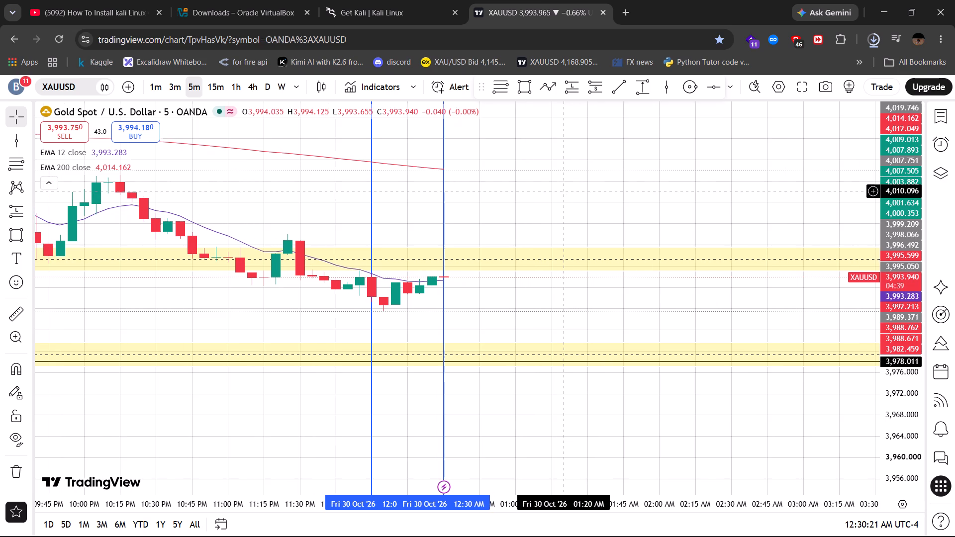
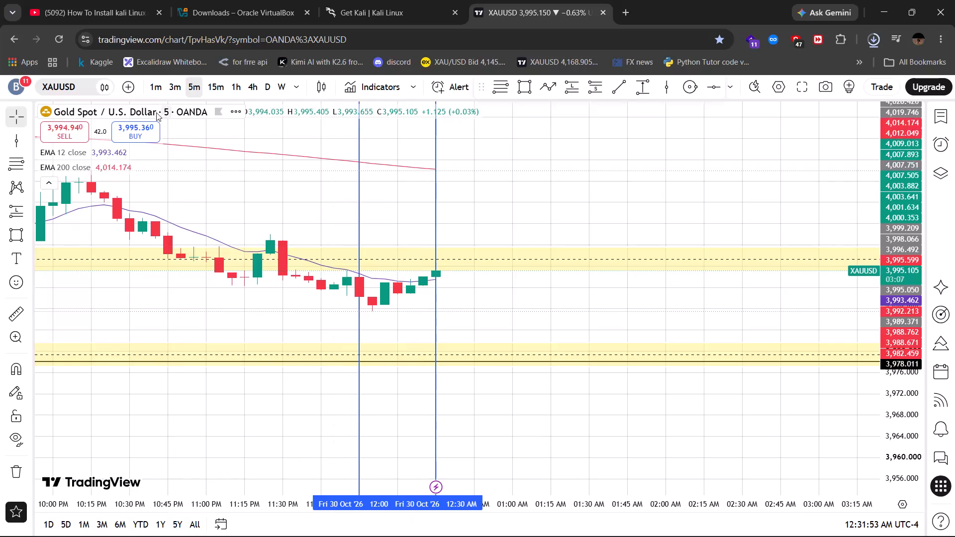
# Switch the XAUUSD chart to the 1-minute timeframe.
pyautogui.click(156, 85)
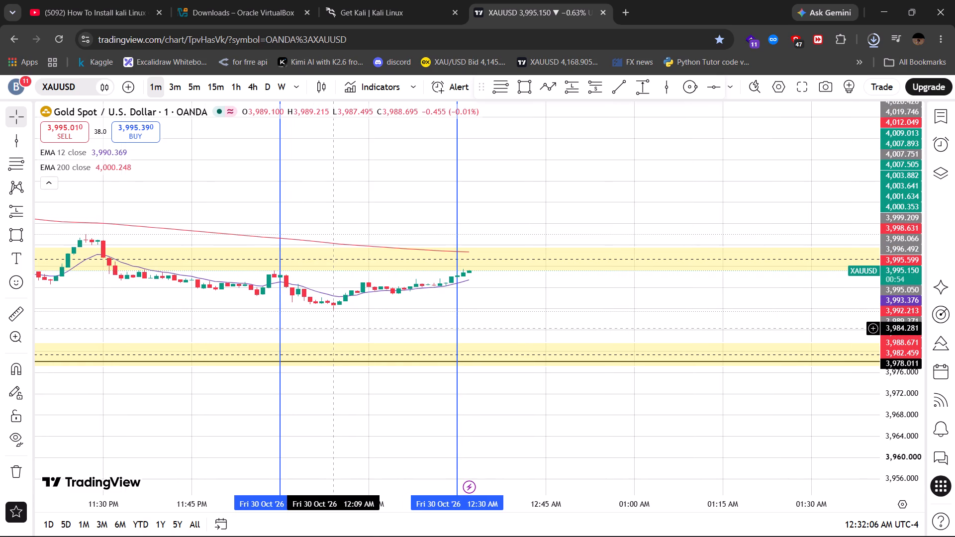
# Draw a Fib retracement from about 3,994.44 at the 12:00 AM line down to about 3,987.56 at 12:14 AM.
pyautogui.moveTo(896, 261); pyautogui.dragTo(907, 13)
pyautogui.moveTo(897, 279); pyautogui.dragTo(928, 6)
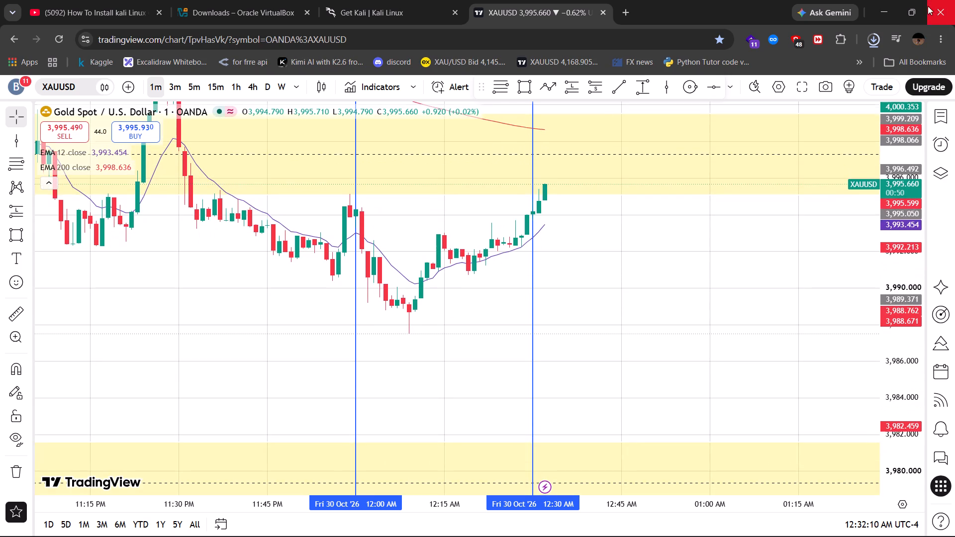
pyautogui.moveTo(579, 266); pyautogui.dragTo(645, 291)
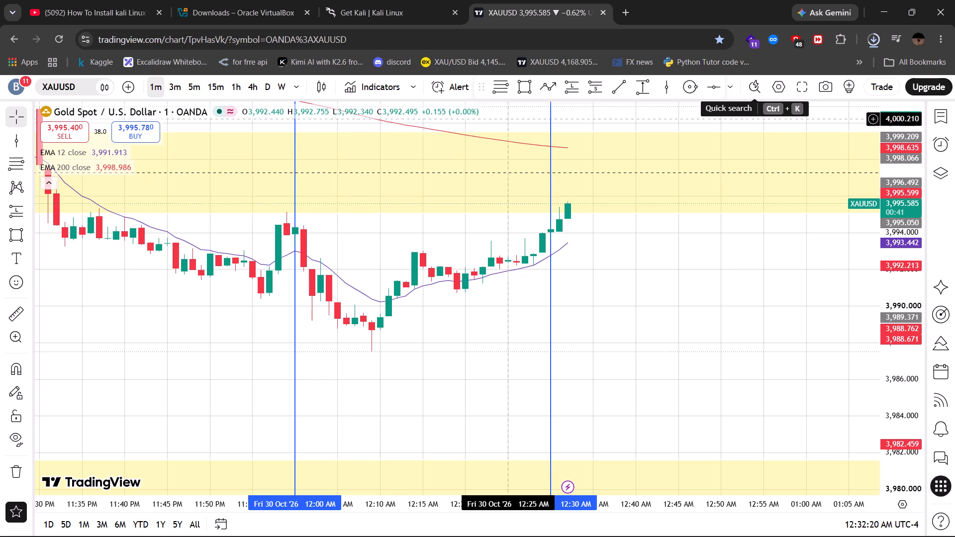
pyautogui.click(507, 89)
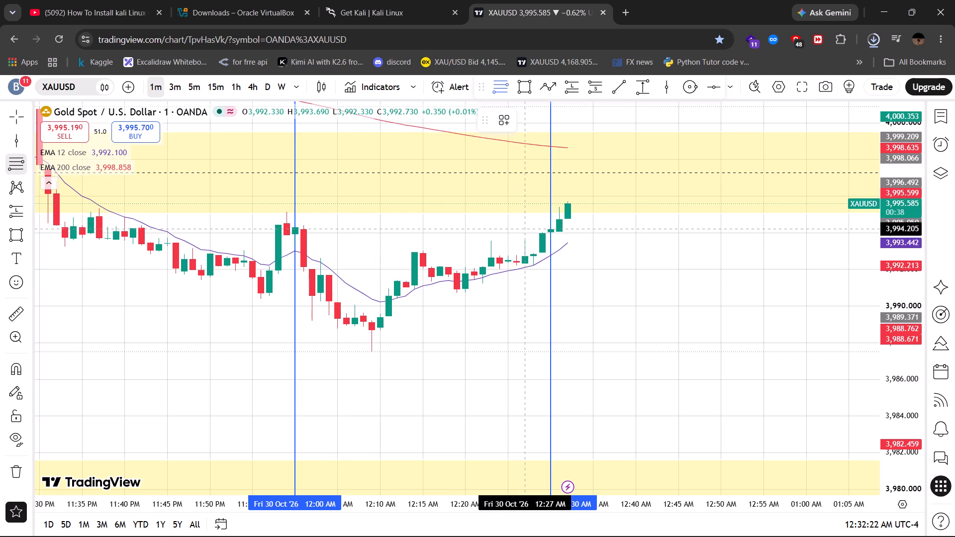
pyautogui.click(297, 225)
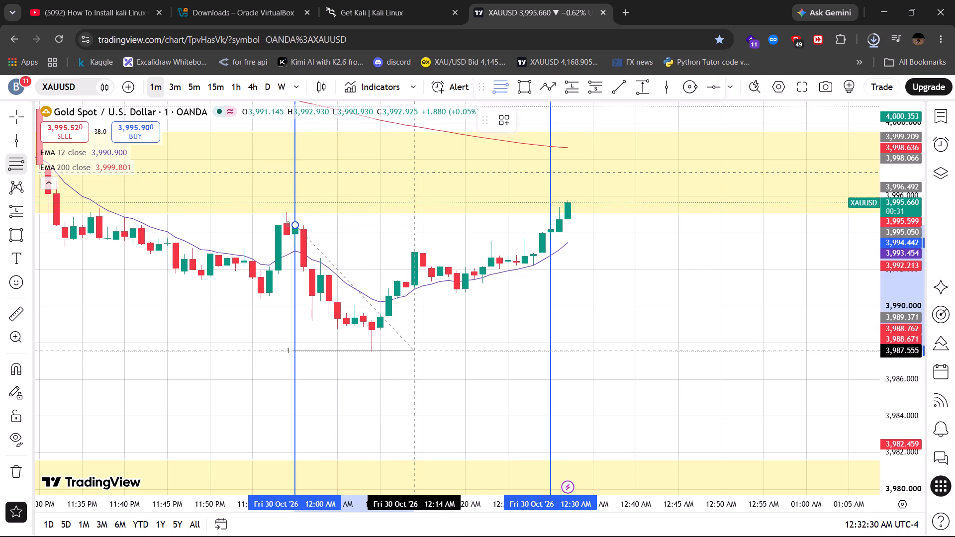
pyautogui.click(416, 351)
# Draw a rectangle zone between the upper -4 and -4.5 Fib levels, from 12:10 AM to about 1:12 AM.
pyautogui.moveTo(510, 342); pyautogui.dragTo(505, 402)
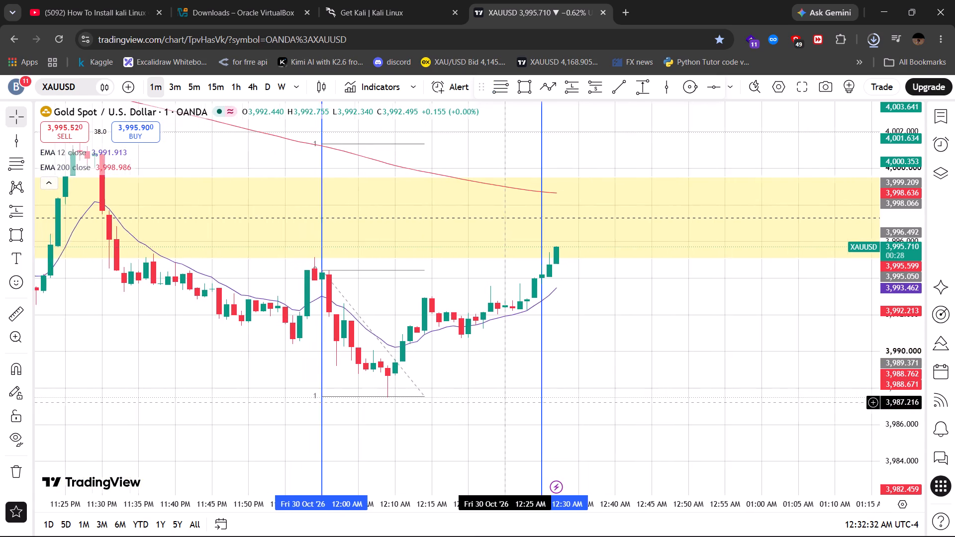
pyautogui.moveTo(893, 263); pyautogui.dragTo(896, 500)
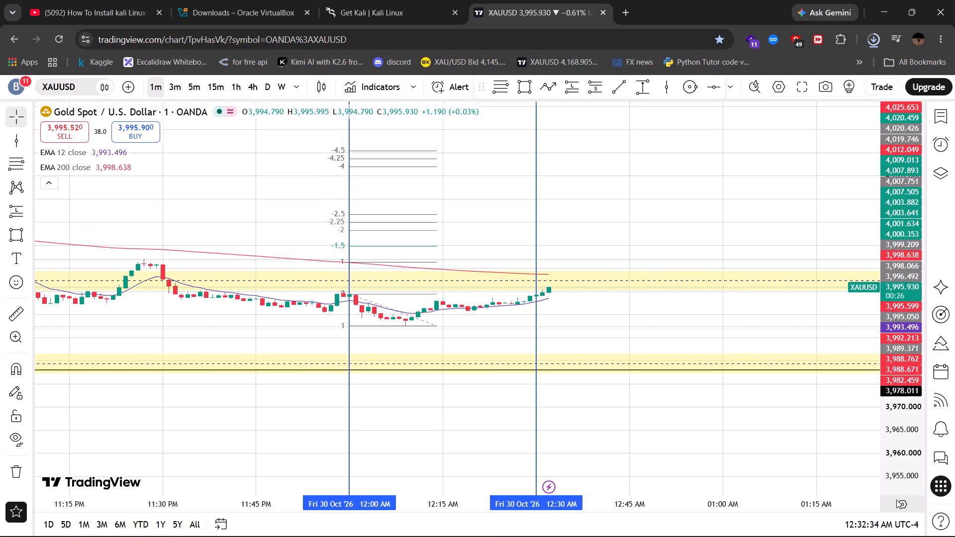
pyautogui.moveTo(896, 500); pyautogui.dragTo(900, 479)
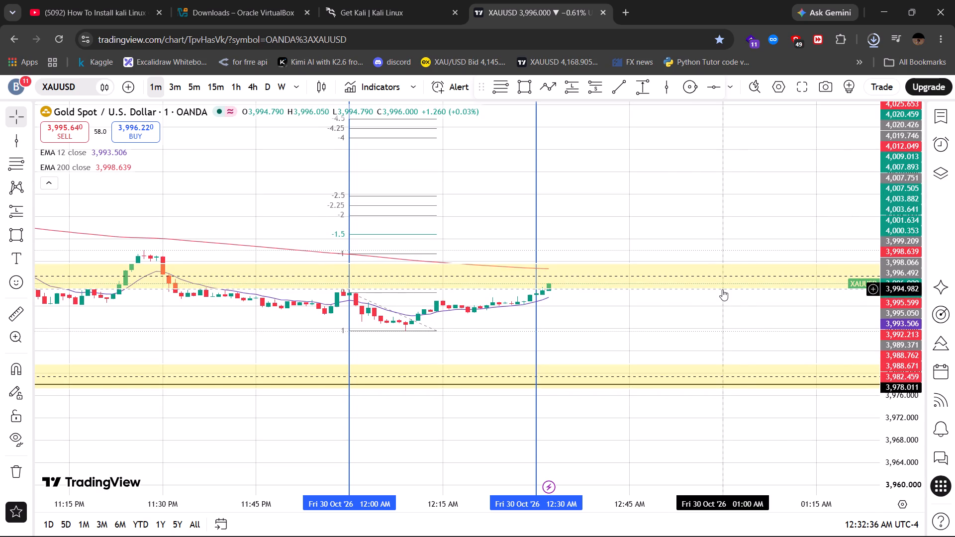
pyautogui.moveTo(667, 198); pyautogui.dragTo(696, 336)
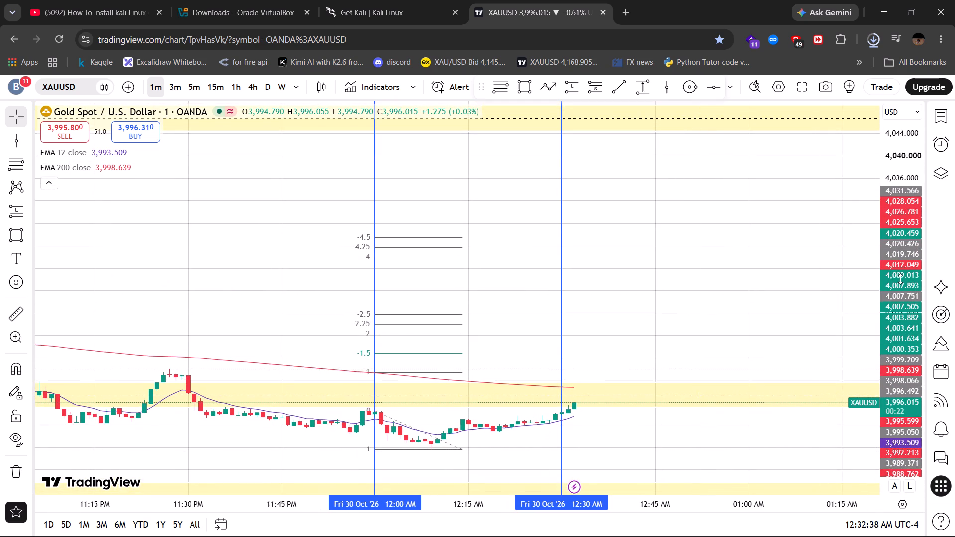
pyautogui.moveTo(900, 279); pyautogui.dragTo(899, 128)
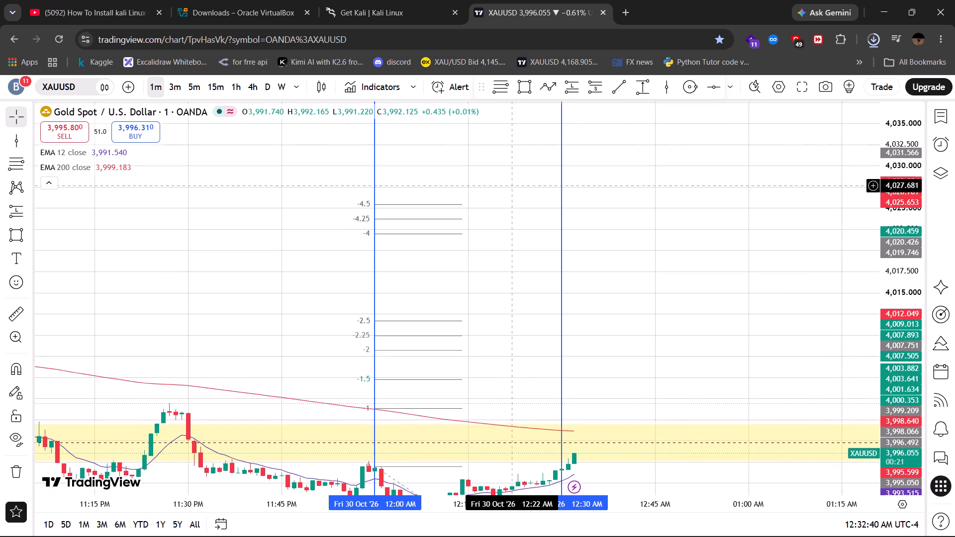
pyautogui.click(524, 86)
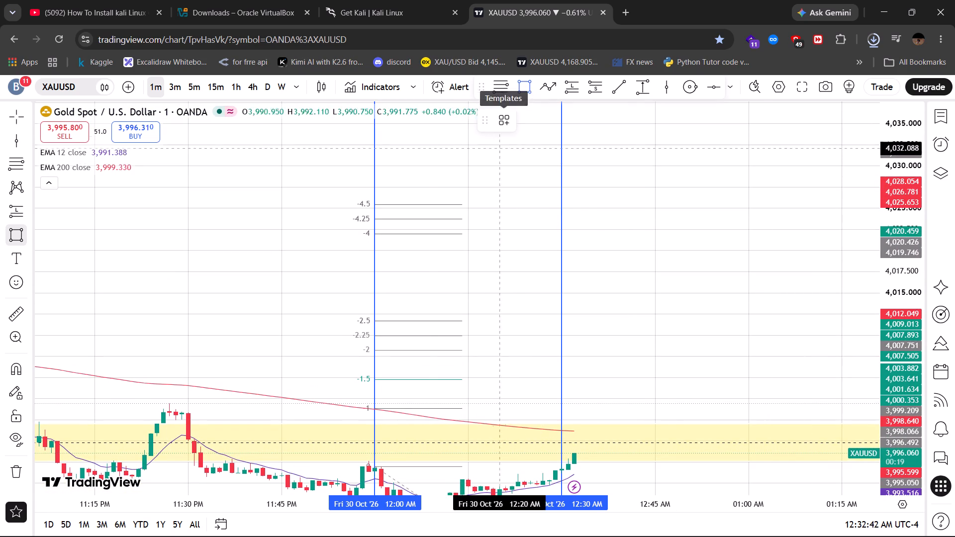
pyautogui.click(435, 205)
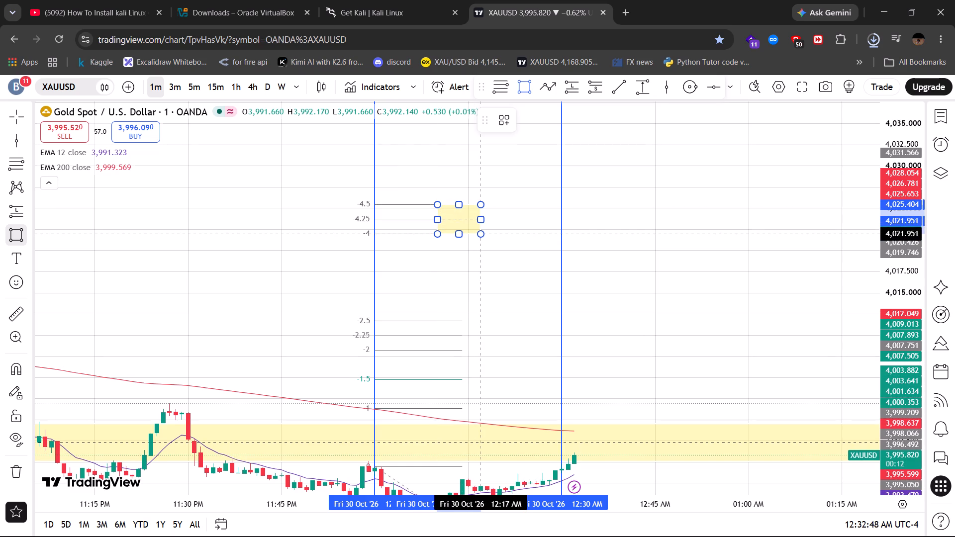
pyautogui.click(479, 234)
pyautogui.moveTo(481, 221); pyautogui.dragTo(768, 227)
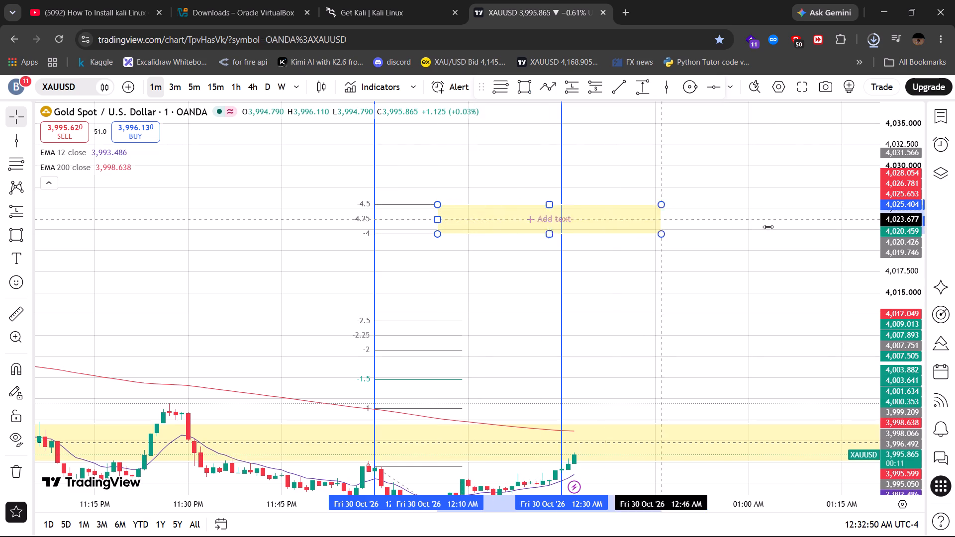
pyautogui.moveTo(768, 227); pyautogui.dragTo(825, 231)
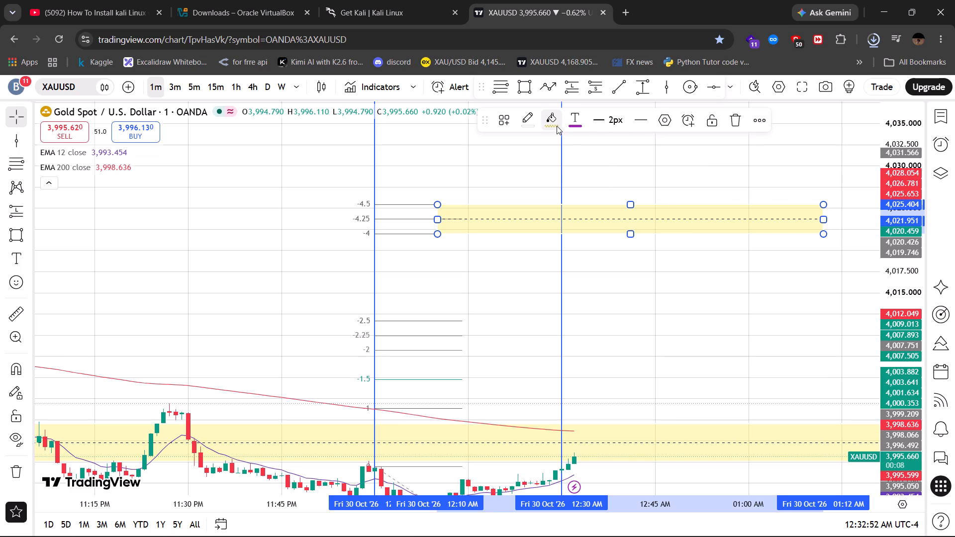
# Change the -4 to -4.5 zone's fill to light red and extend its end to about 1:21 AM.
pyautogui.click(557, 126)
pyautogui.click(551, 159)
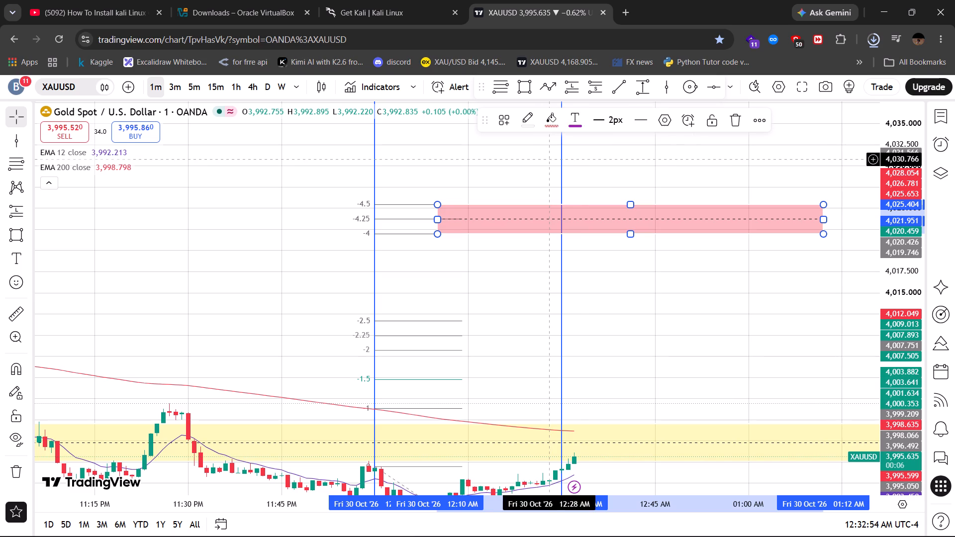
pyautogui.click(626, 284)
pyautogui.moveTo(824, 219); pyautogui.dragTo(889, 236)
pyautogui.click(672, 300)
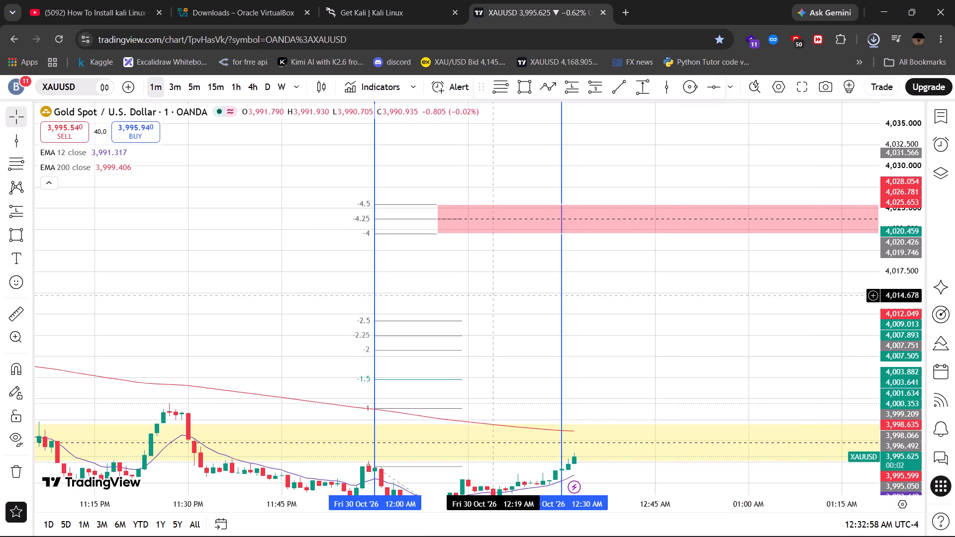
# Draw a rectangle zone between the upper -2 and -2.5 Fib levels, from 12:11 AM to about 1:23 AM.
pyautogui.moveTo(492, 295); pyautogui.dragTo(459, 208)
pyautogui.click(519, 89)
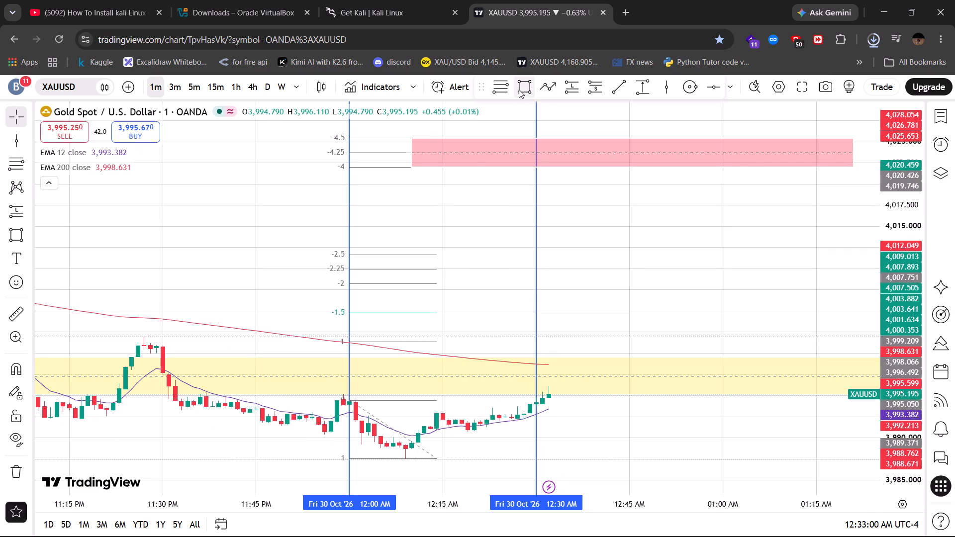
pyautogui.click(419, 255)
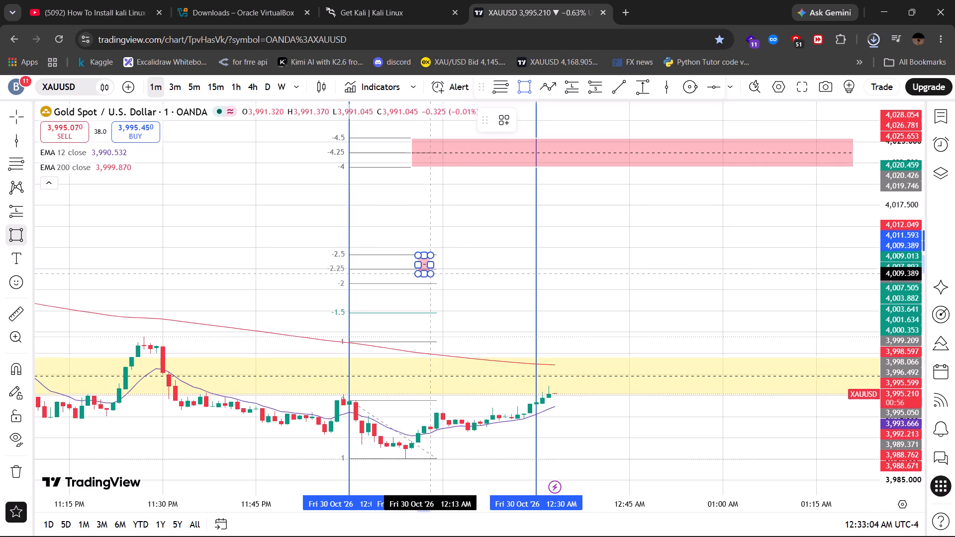
pyautogui.click(448, 283)
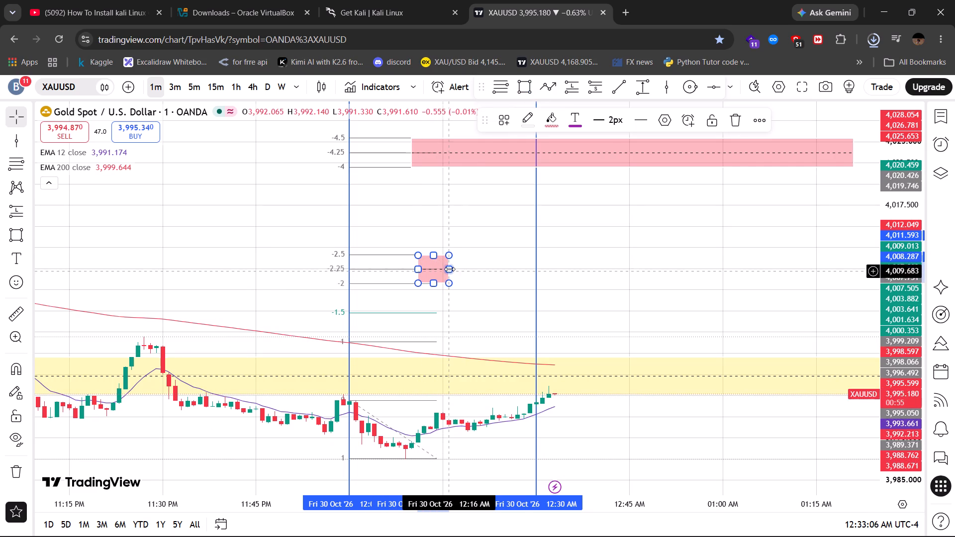
pyautogui.moveTo(450, 268); pyautogui.dragTo(865, 274)
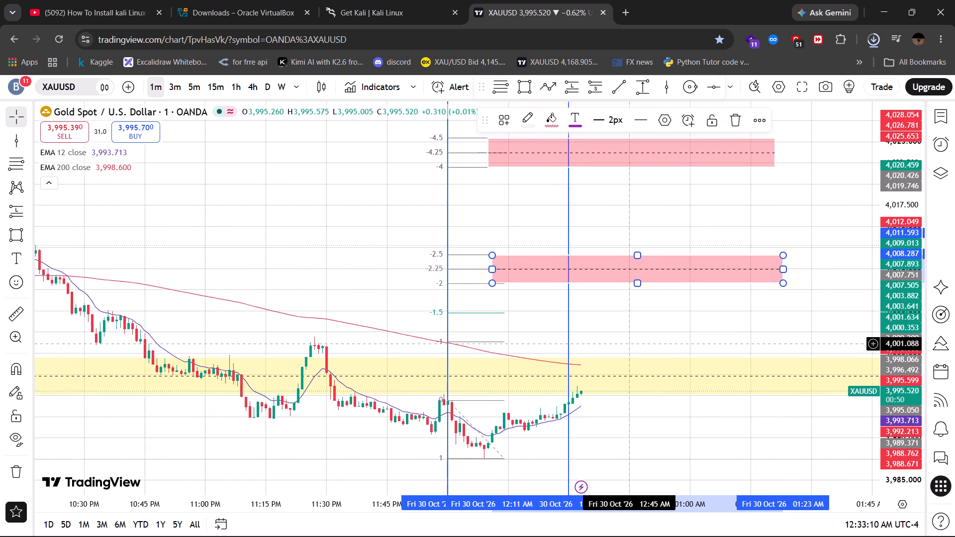
# Extend both light red zones above price forward in time to about 2:45 AM.
pyautogui.moveTo(629, 344); pyautogui.dragTo(466, 394)
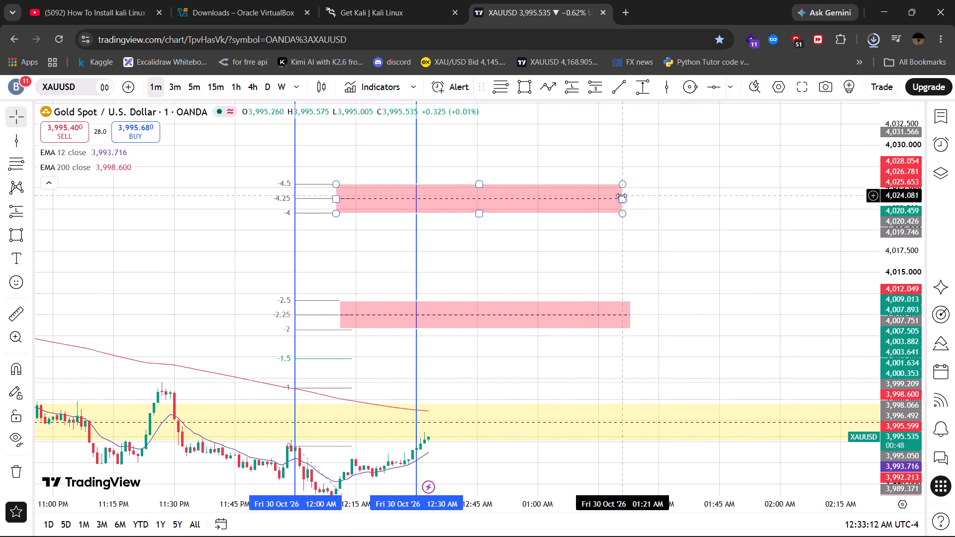
pyautogui.moveTo(621, 196); pyautogui.dragTo(851, 205)
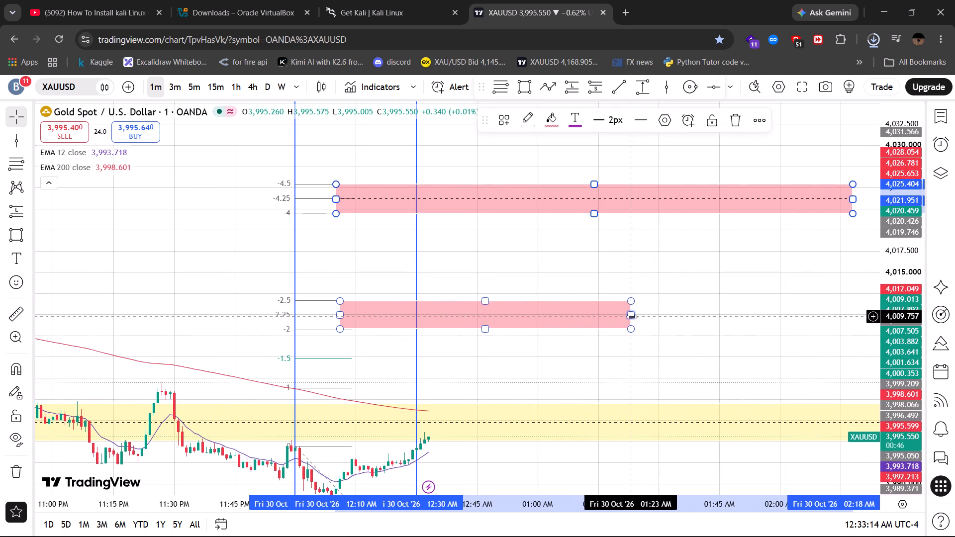
pyautogui.moveTo(632, 317); pyautogui.dragTo(954, 292)
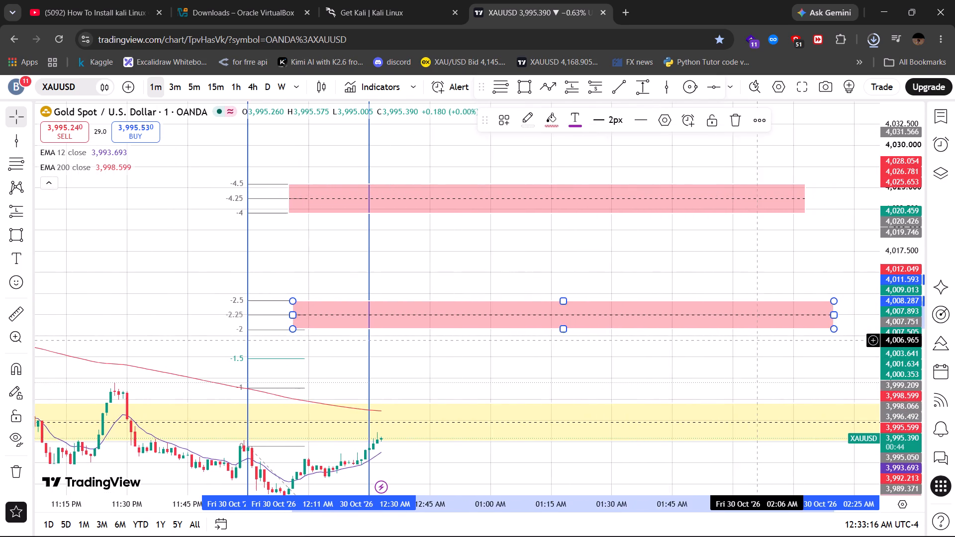
pyautogui.moveTo(762, 196); pyautogui.dragTo(894, 208)
pyautogui.moveTo(790, 317); pyautogui.dragTo(870, 320)
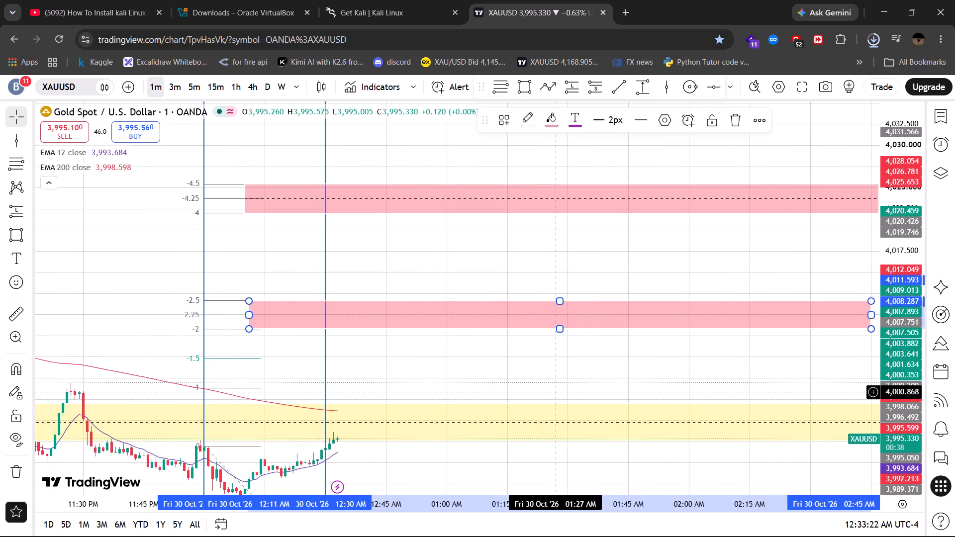
# Turn off the Reverse option in the midnight Fib retracement's style settings.
pyautogui.moveTo(555, 392); pyautogui.dragTo(525, 217)
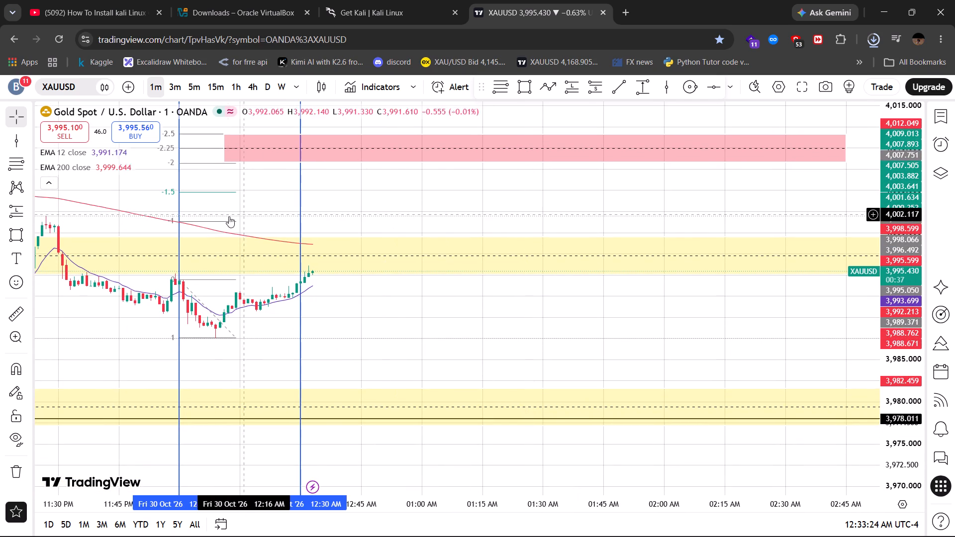
pyautogui.click(223, 218)
pyautogui.click(222, 222)
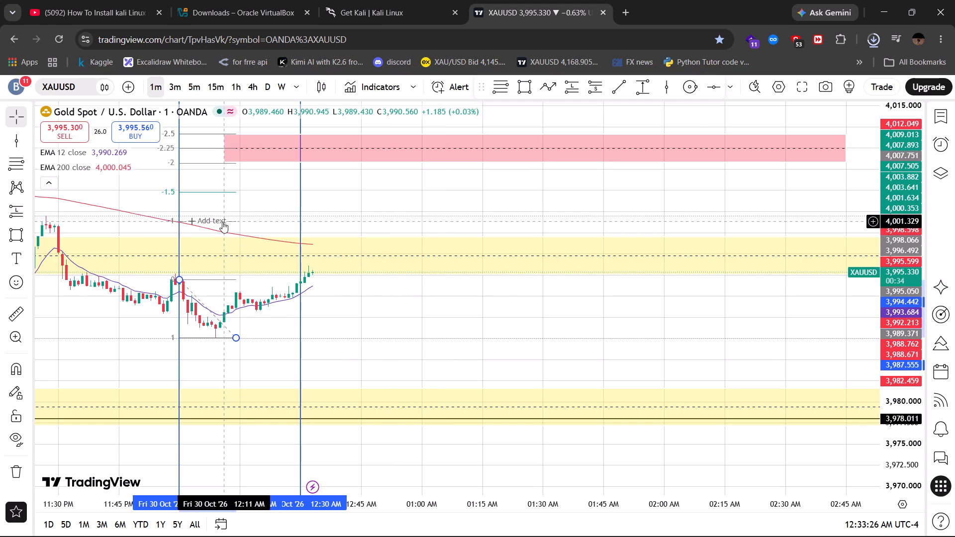
pyautogui.click(591, 126)
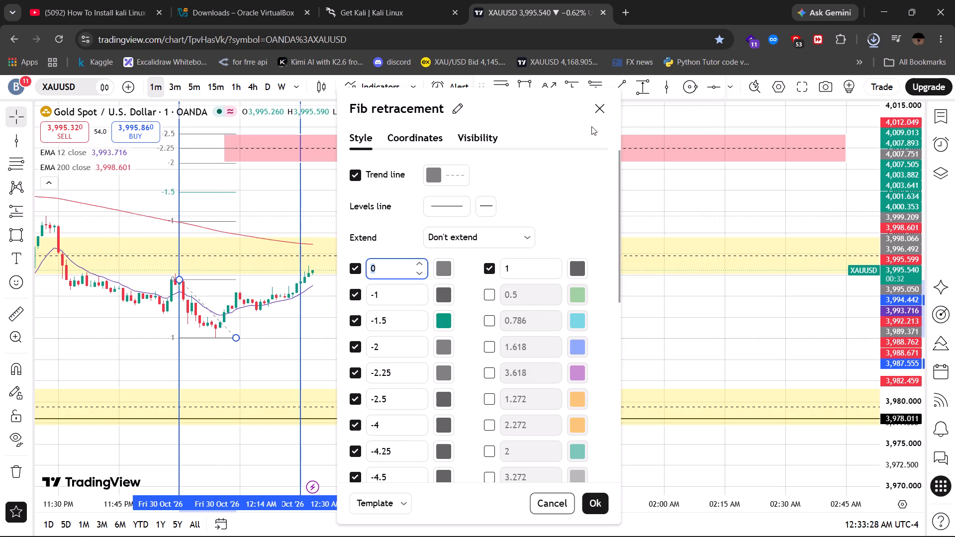
pyautogui.click(548, 198)
pyautogui.scroll(-3, 548, 198)
pyautogui.click(353, 264)
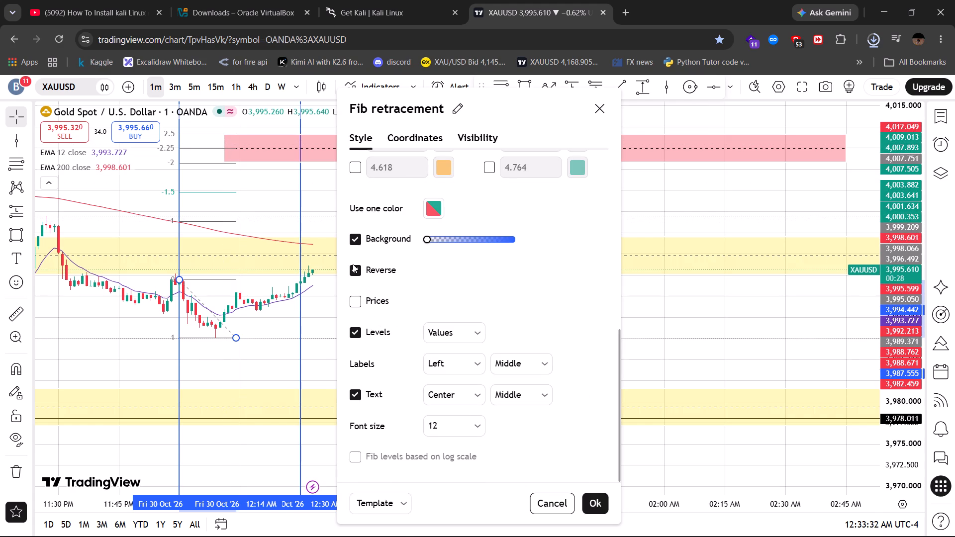
pyautogui.click(353, 268)
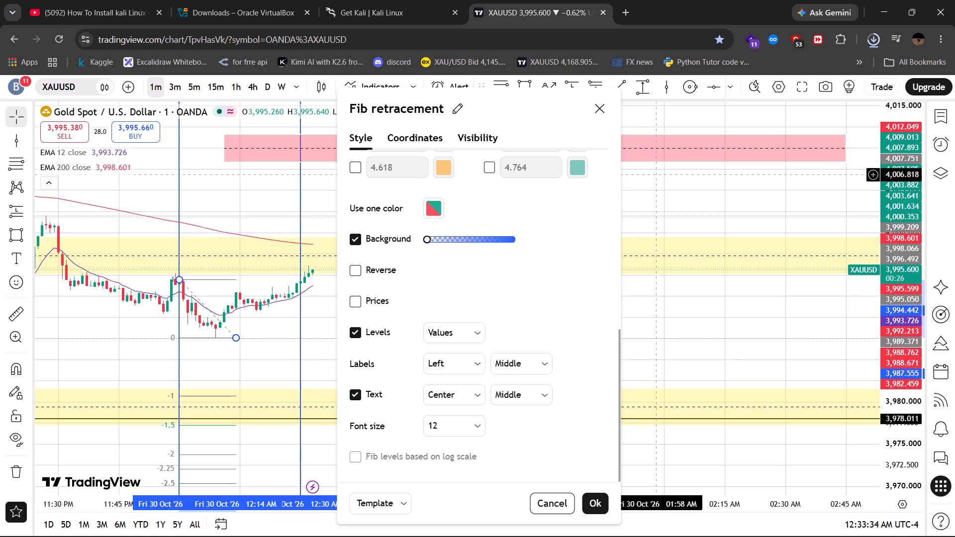
pyautogui.click(658, 177)
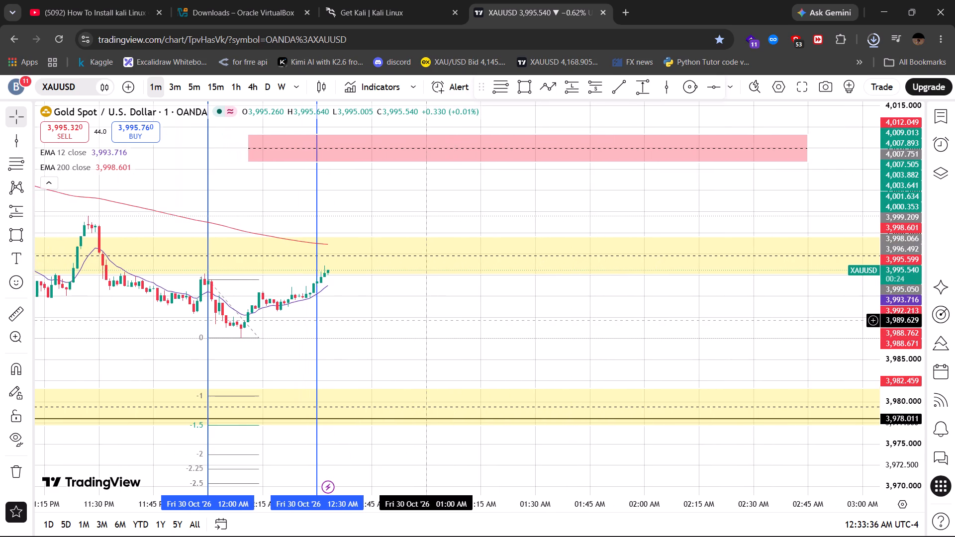
# Draw a rectangle zone between the -2 and -2.5 Fib levels below price, from 12:12 AM to about 2:44 AM.
pyautogui.moveTo(425, 320); pyautogui.dragTo(479, 96)
pyautogui.moveTo(481, 245); pyautogui.dragTo(475, 196)
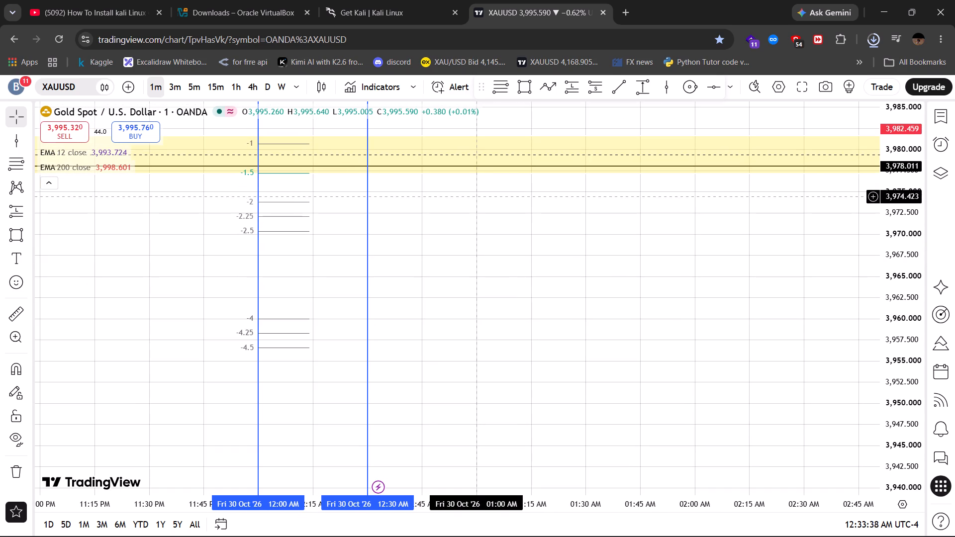
pyautogui.click(528, 87)
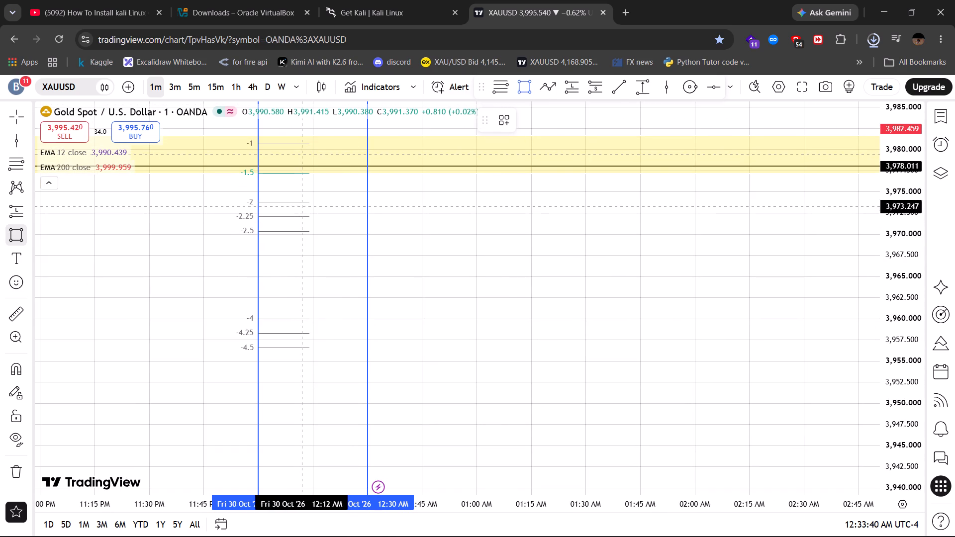
pyautogui.click(305, 201)
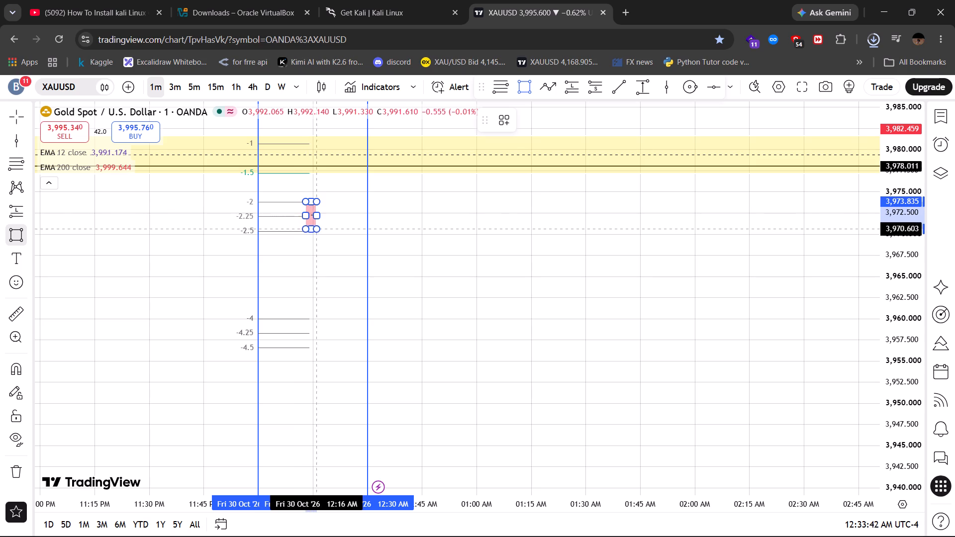
pyautogui.click(322, 232)
pyautogui.moveTo(322, 220); pyautogui.dragTo(394, 224)
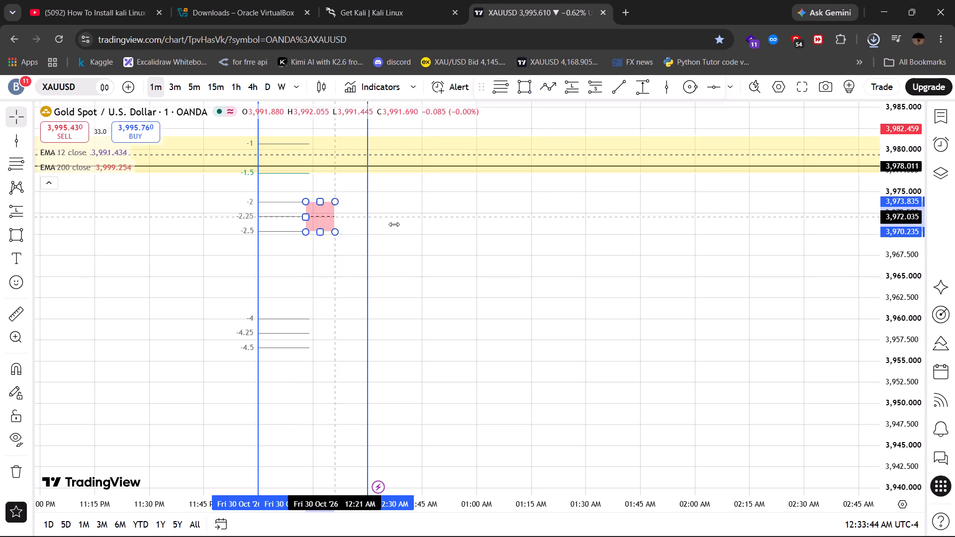
pyautogui.moveTo(394, 224); pyautogui.dragTo(853, 242)
pyautogui.click(630, 332)
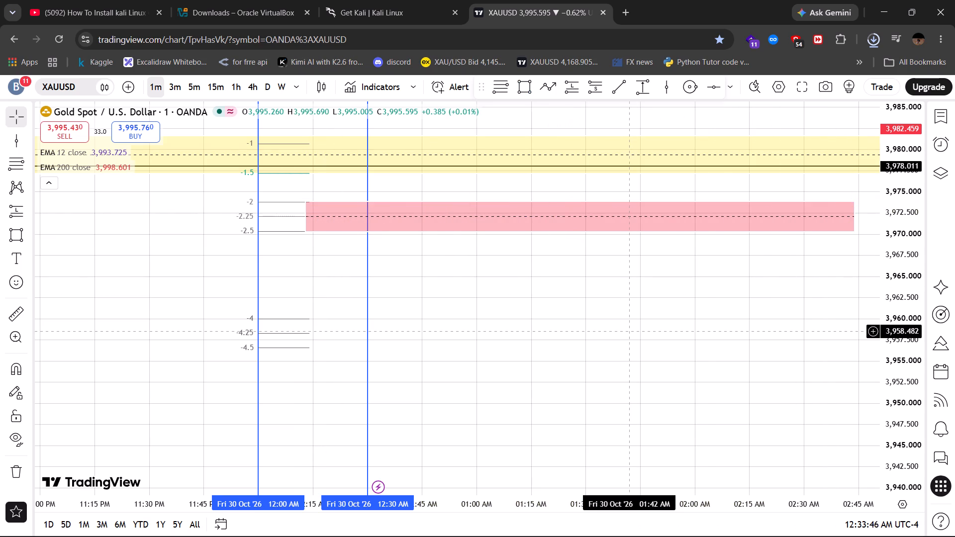
# Extend the red zone between the -2 and -2.5 Fib levels below price forward in time to about 5:34 AM.
pyautogui.moveTo(630, 332); pyautogui.dragTo(452, 338)
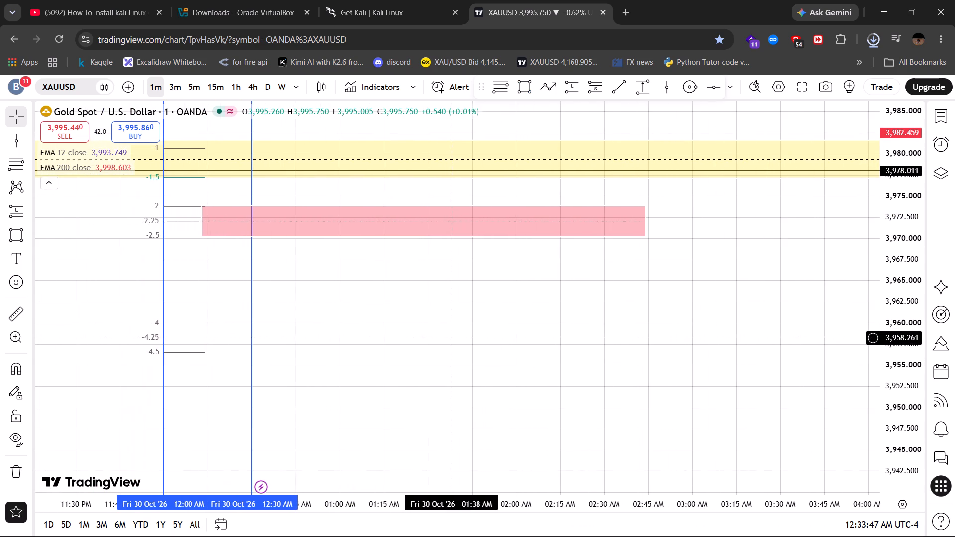
pyautogui.moveTo(648, 223); pyautogui.dragTo(855, 229)
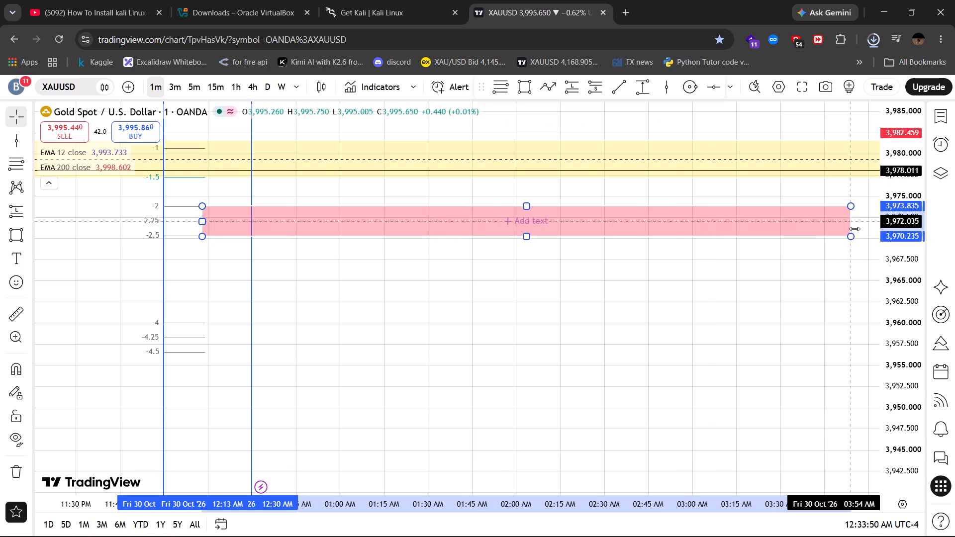
pyautogui.moveTo(855, 229); pyautogui.dragTo(873, 227)
pyautogui.moveTo(540, 331); pyautogui.dragTo(462, 356)
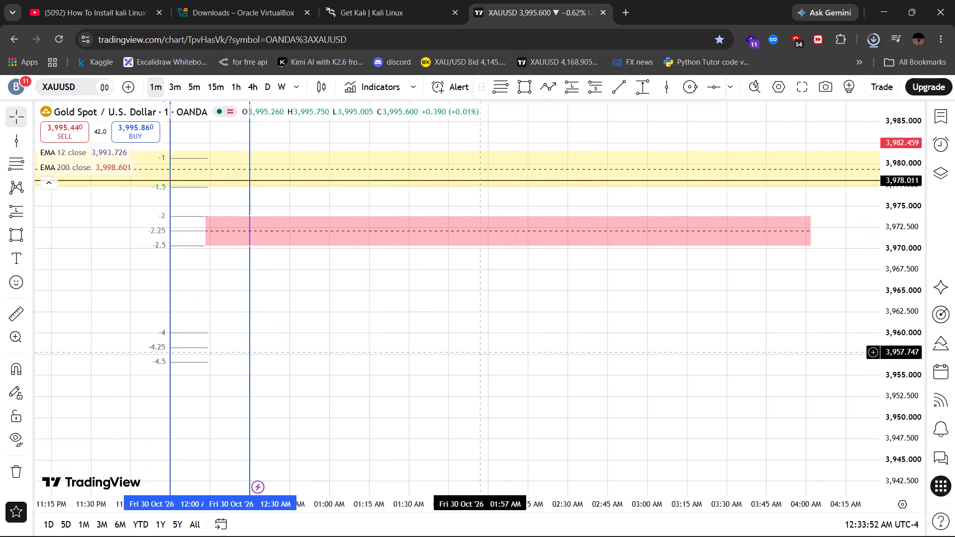
pyautogui.moveTo(462, 356); pyautogui.dragTo(507, 335)
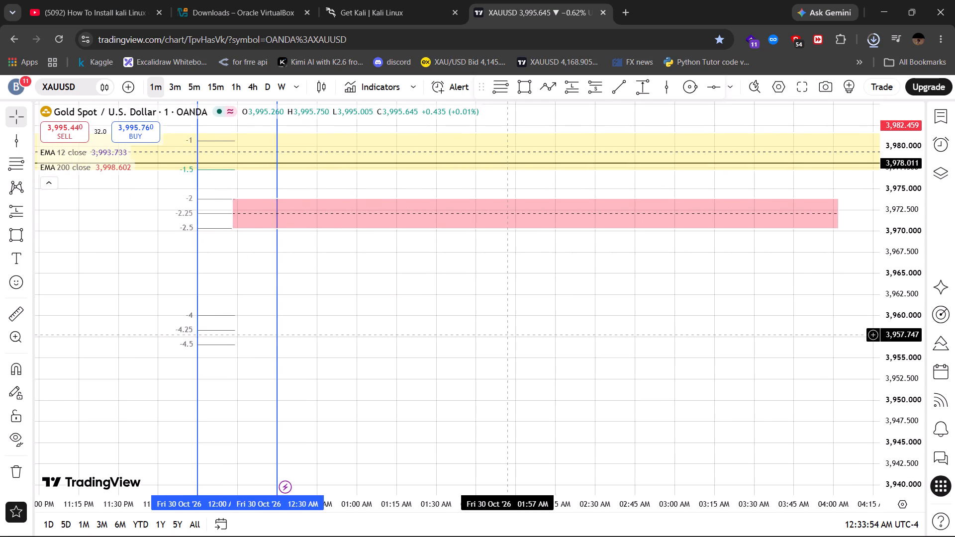
pyautogui.moveTo(639, 307); pyautogui.dragTo(458, 389)
pyautogui.moveTo(664, 260); pyautogui.dragTo(868, 257)
# Draw a rectangle zone between the -4 and -4.5 Fib levels below price, from 12:15 AM to about 12:38 AM.
pyautogui.moveTo(521, 356); pyautogui.dragTo(532, 353)
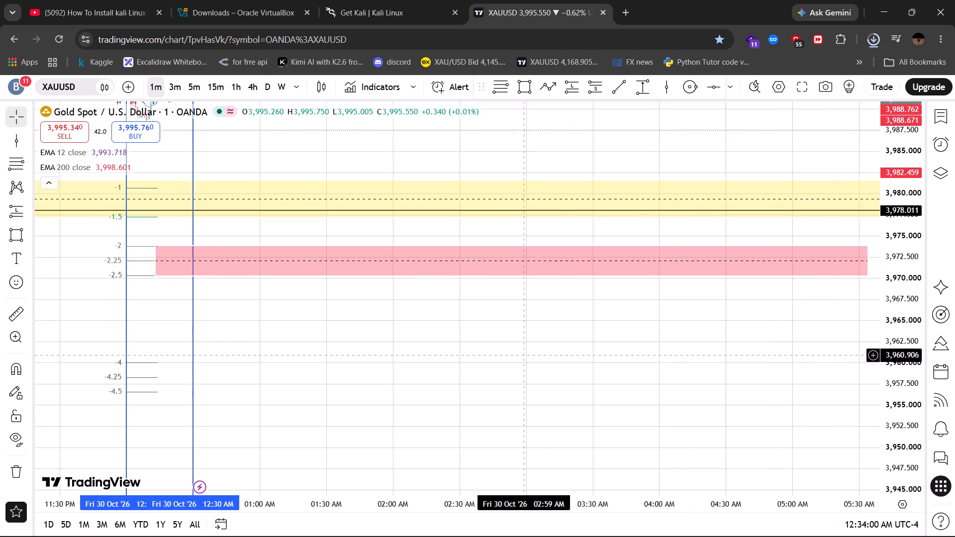
pyautogui.moveTo(532, 353); pyautogui.dragTo(730, 300)
pyautogui.click(520, 75)
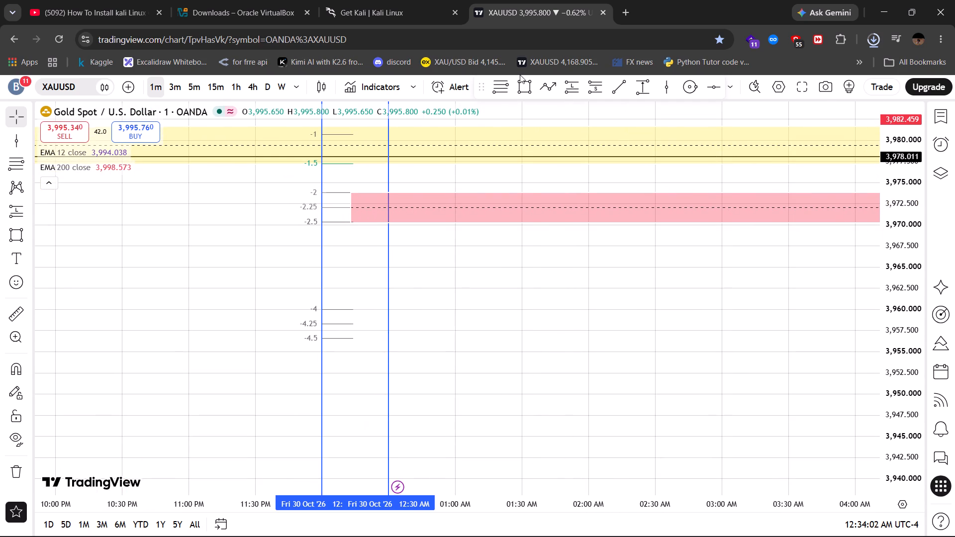
pyautogui.click(528, 93)
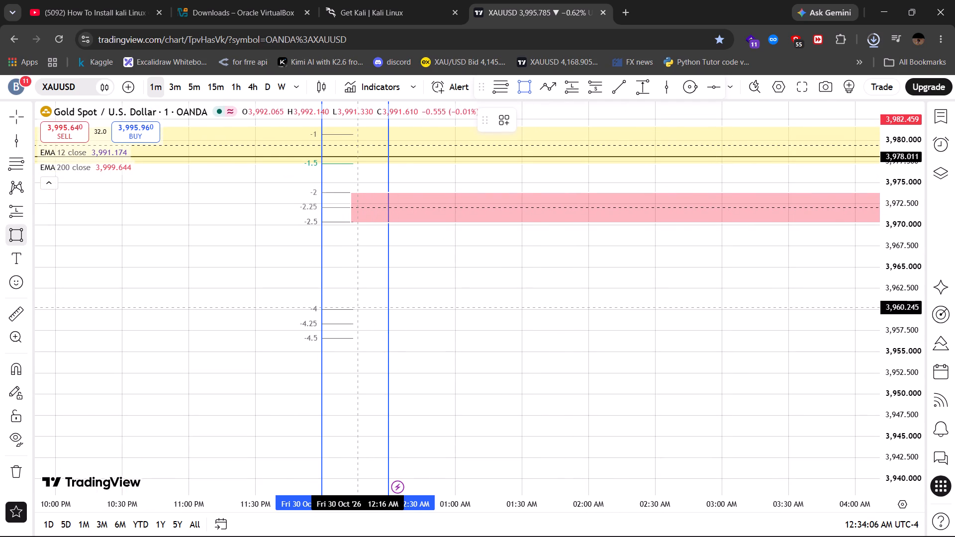
pyautogui.click(356, 309)
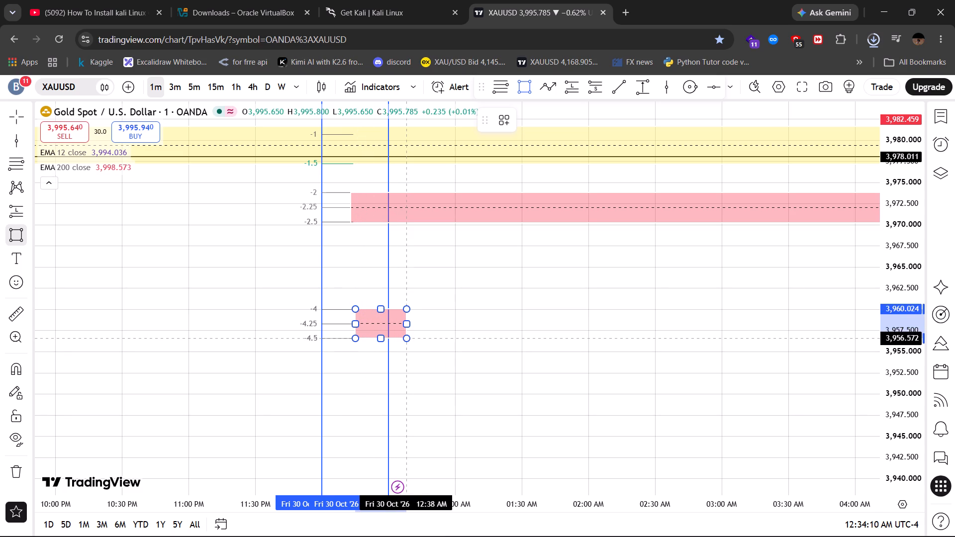
pyautogui.click(407, 338)
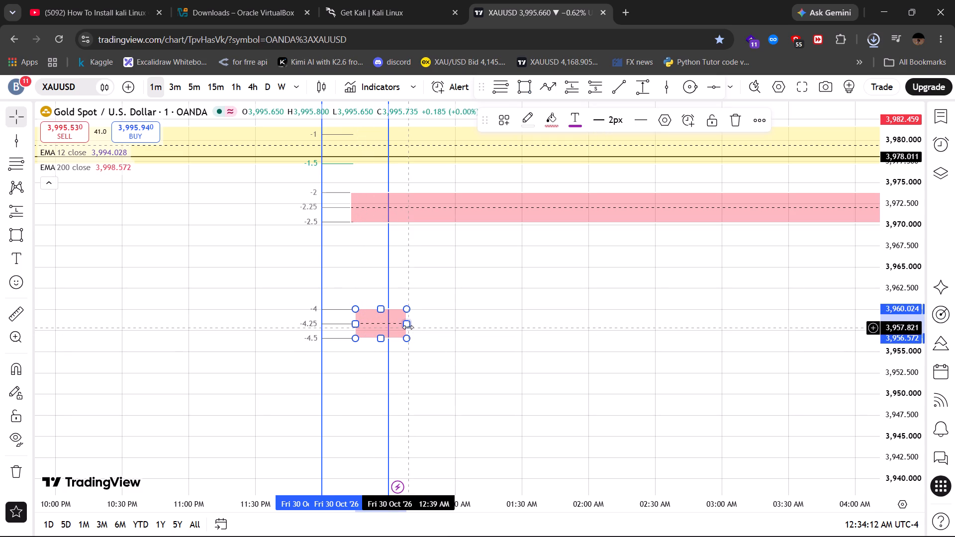
# Extend the -4 to -4.5 zone below price forward in time to about 5:58 AM.
pyautogui.moveTo(407, 326); pyautogui.dragTo(932, 344)
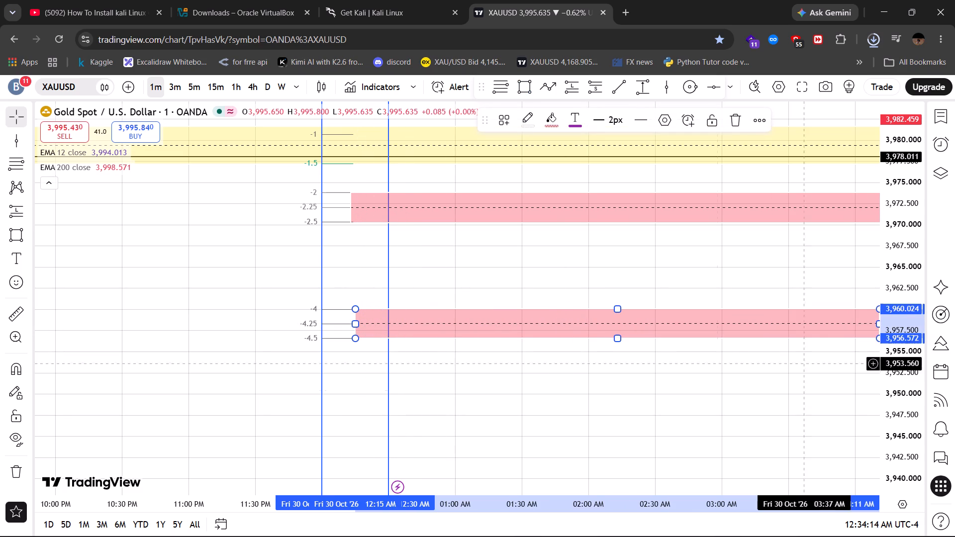
pyautogui.click(673, 401)
pyautogui.moveTo(673, 401); pyautogui.dragTo(400, 432)
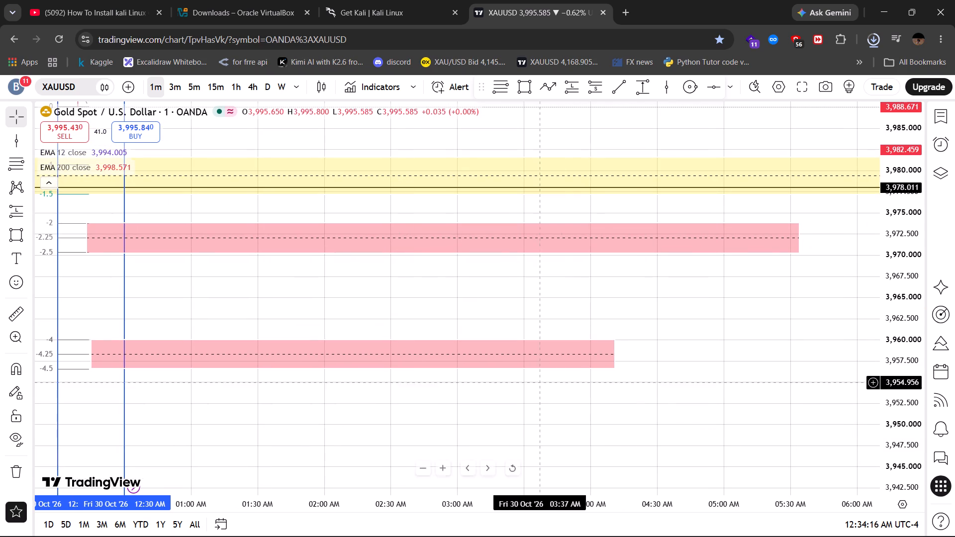
pyautogui.moveTo(614, 356); pyautogui.dragTo(855, 352)
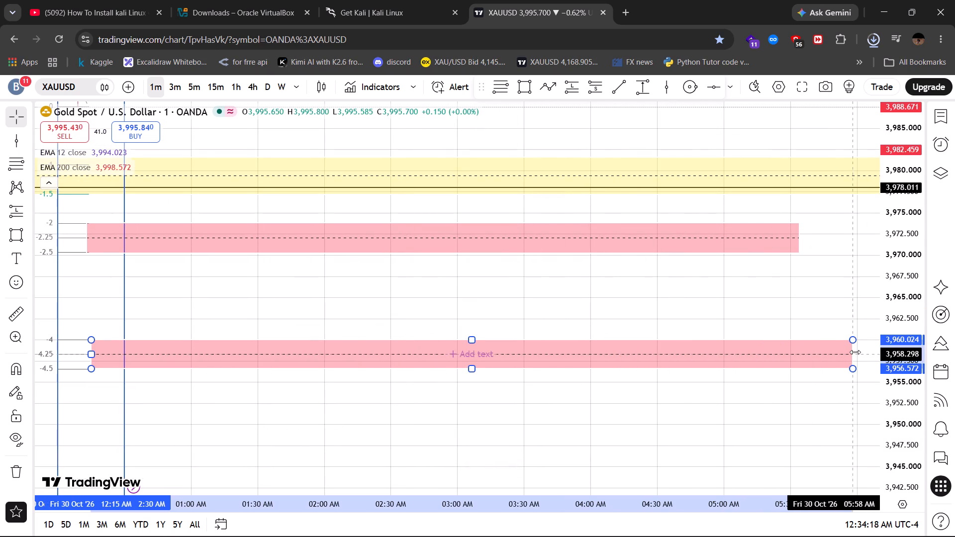
pyautogui.moveTo(855, 352); pyautogui.dragTo(853, 351)
pyautogui.click(744, 289)
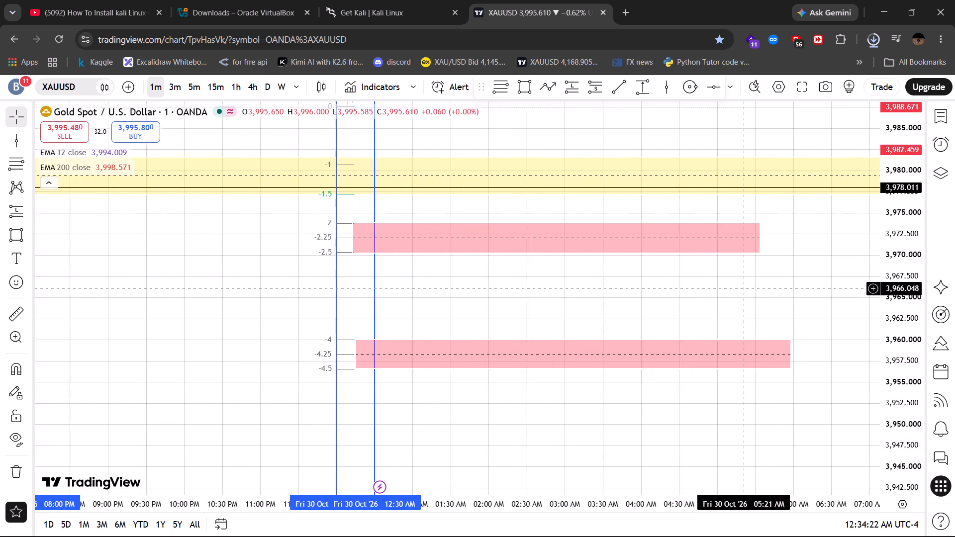
# Extend both red zones below price forward in time to about 8:20 AM.
pyautogui.moveTo(744, 289); pyautogui.dragTo(682, 349)
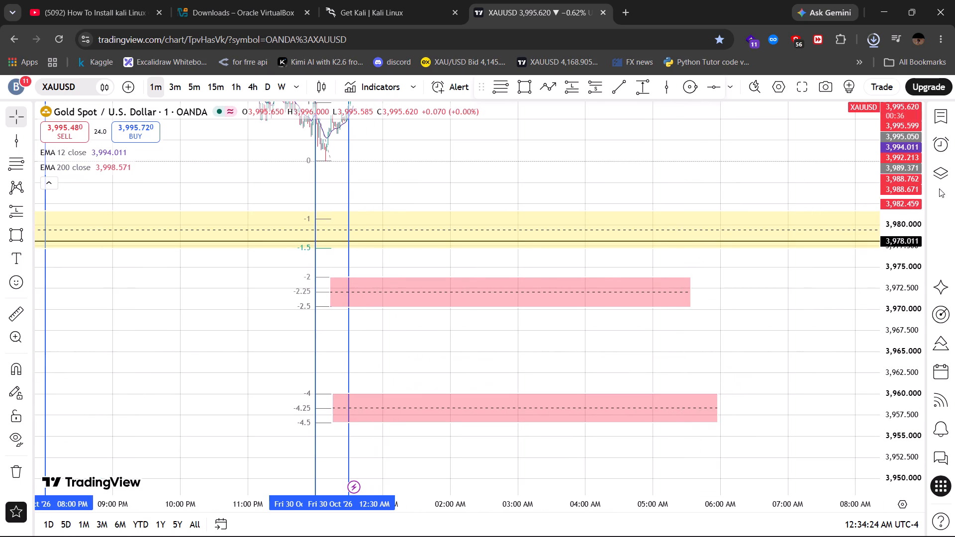
pyautogui.moveTo(910, 219); pyautogui.dragTo(868, 421)
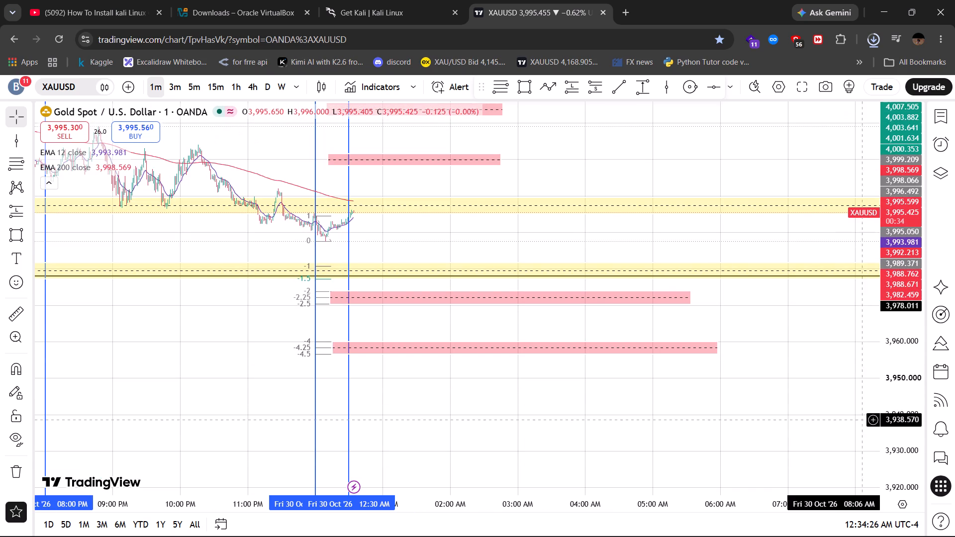
pyautogui.moveTo(721, 348); pyautogui.dragTo(880, 349)
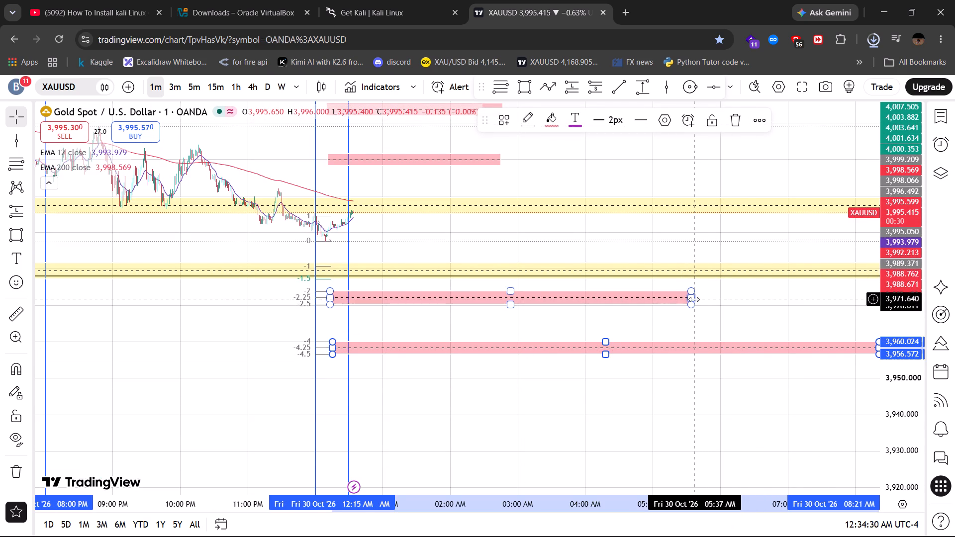
pyautogui.moveTo(694, 299); pyautogui.dragTo(890, 296)
# Extend both red zones above price forward in time to about 8:30 AM.
pyautogui.moveTo(658, 390); pyautogui.dragTo(429, 495)
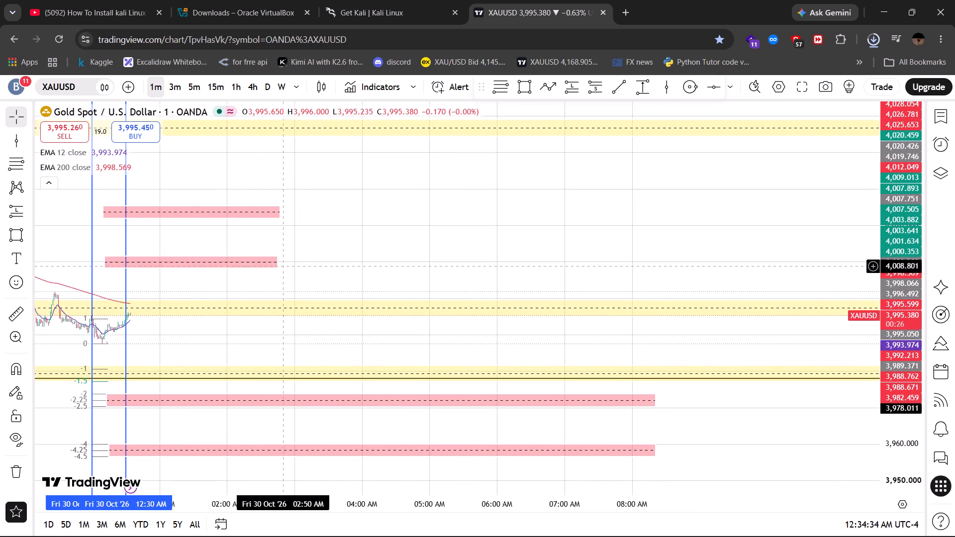
pyautogui.moveTo(277, 263); pyautogui.dragTo(666, 297)
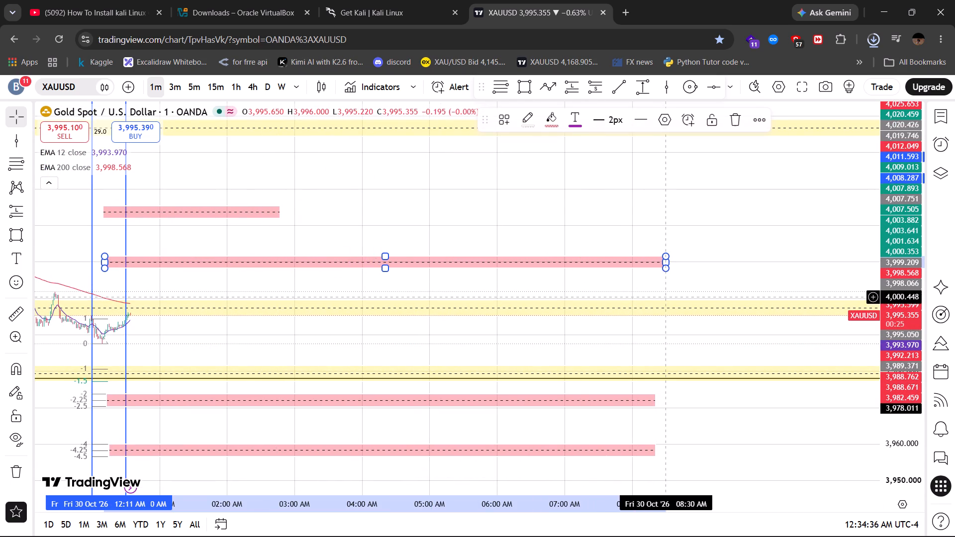
pyautogui.moveTo(282, 212); pyautogui.dragTo(441, 218)
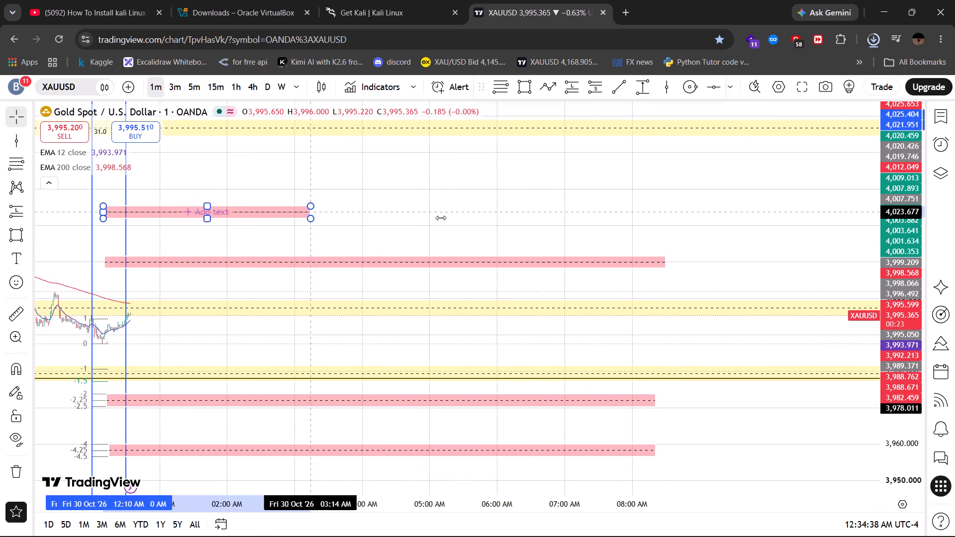
pyautogui.moveTo(441, 218); pyautogui.dragTo(664, 221)
pyautogui.click(742, 223)
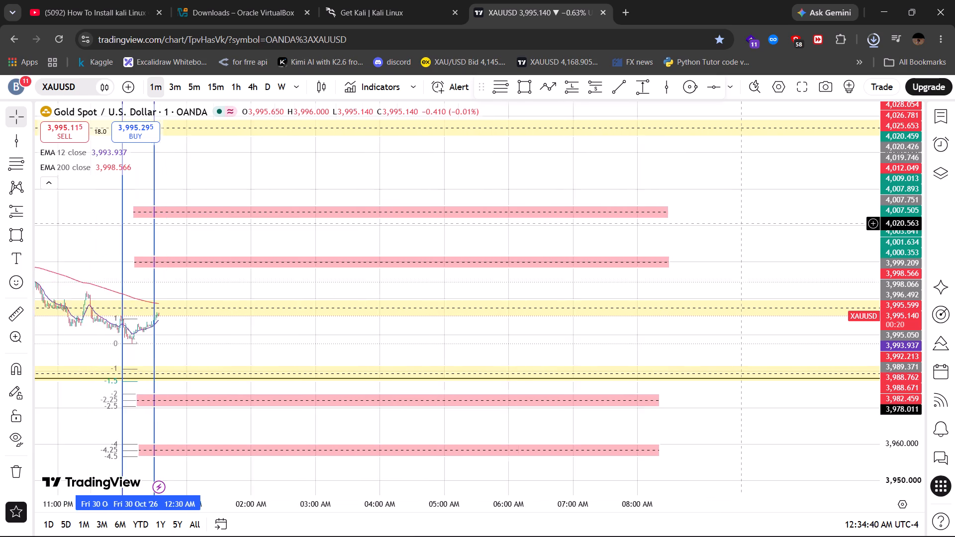
# Examine recent price action around the midnight window against the yellow and red zones above and below price.
pyautogui.click(742, 223)
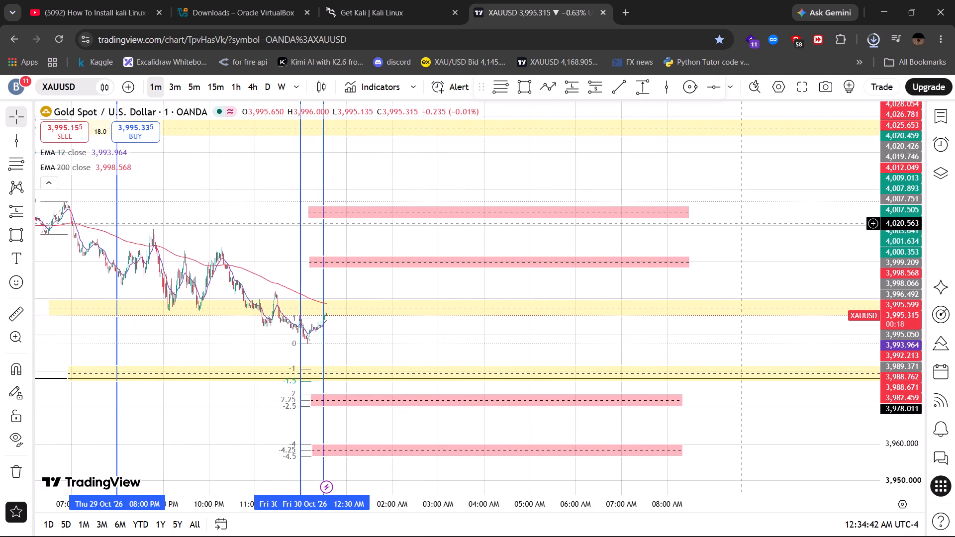
pyautogui.moveTo(903, 272); pyautogui.dragTo(916, 100)
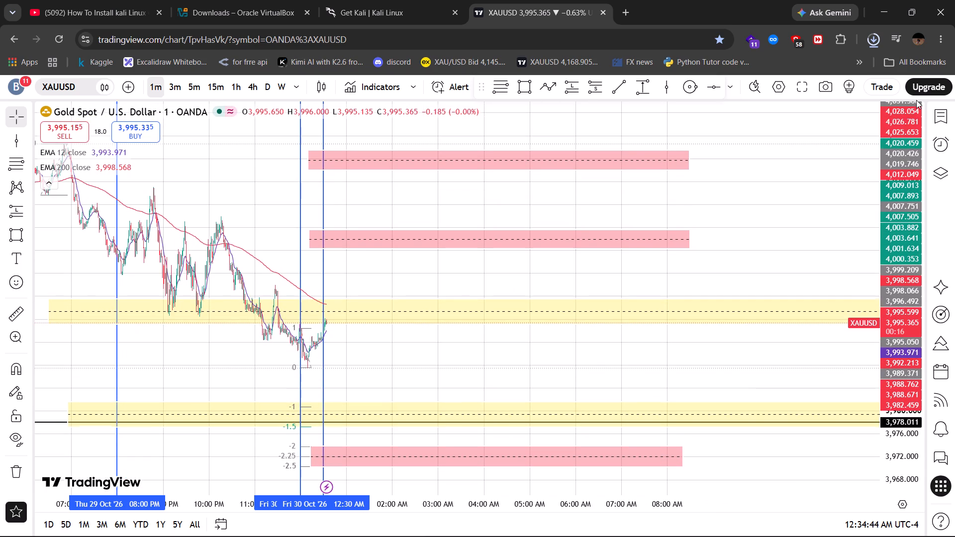
pyautogui.moveTo(722, 243); pyautogui.dragTo(754, 107)
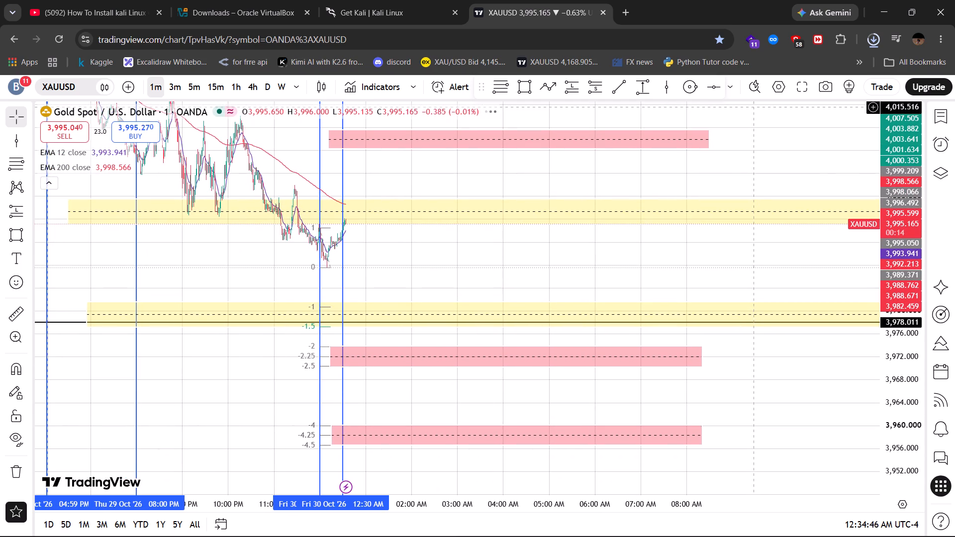
pyautogui.moveTo(749, 172); pyautogui.dragTo(737, 229)
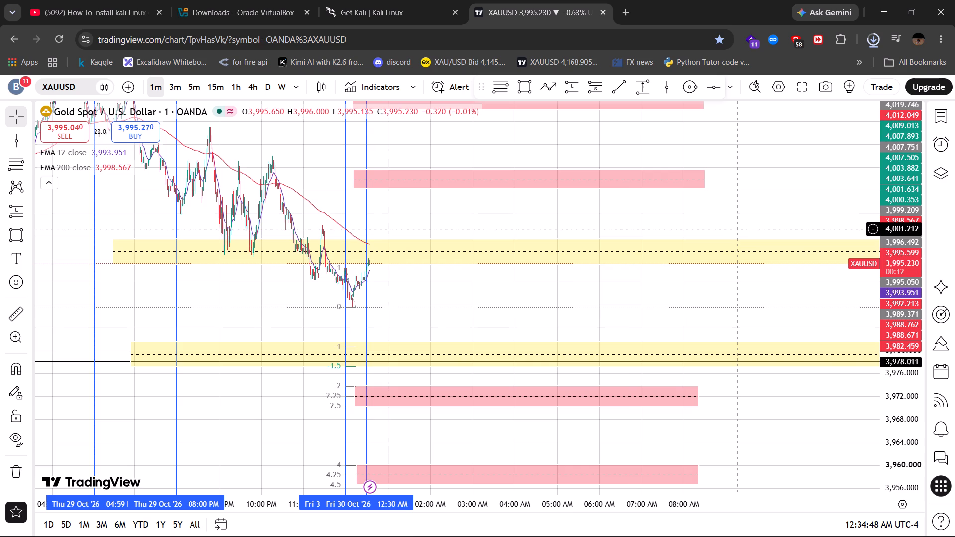
pyautogui.click(606, 287)
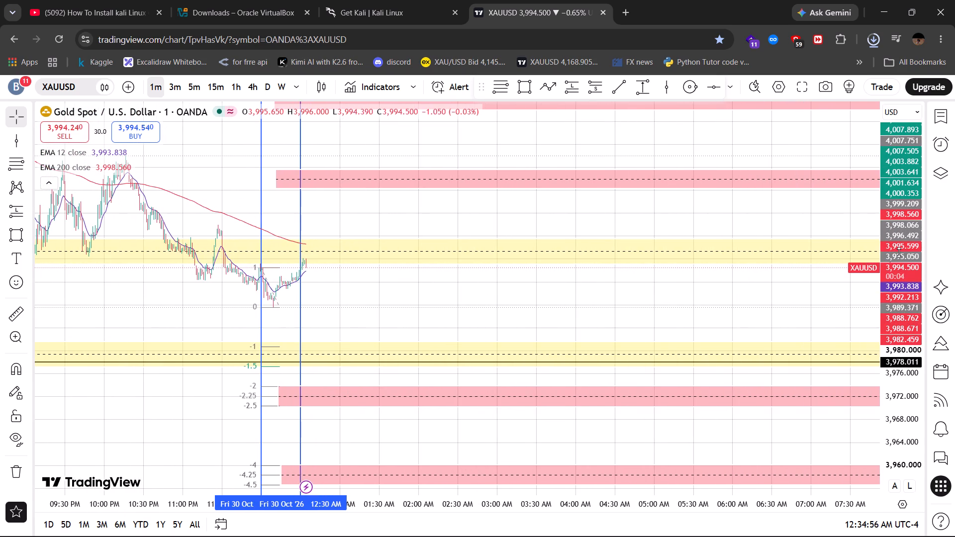
pyautogui.moveTo(899, 252); pyautogui.dragTo(954, 25)
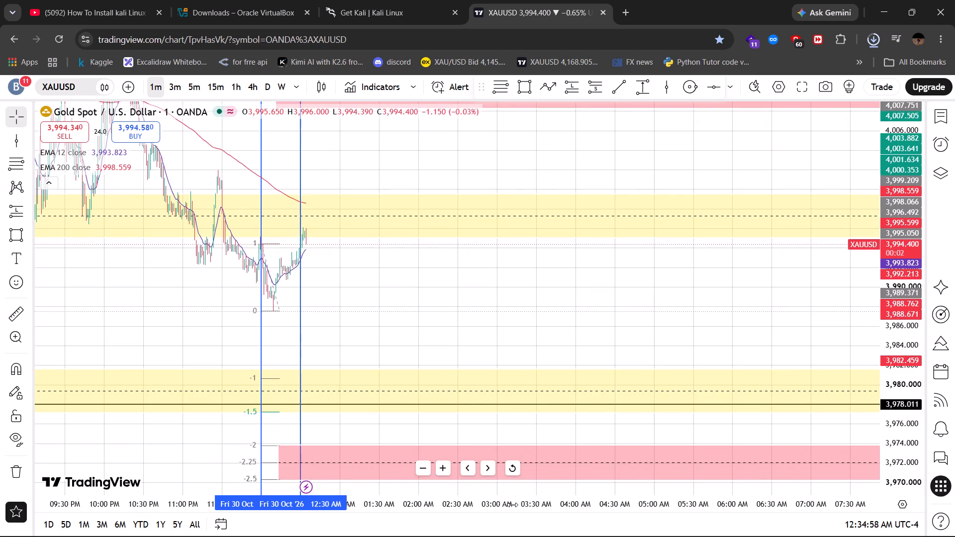
pyautogui.moveTo(512, 505); pyautogui.dragTo(155, 460)
pyautogui.moveTo(158, 266); pyautogui.dragTo(643, 346)
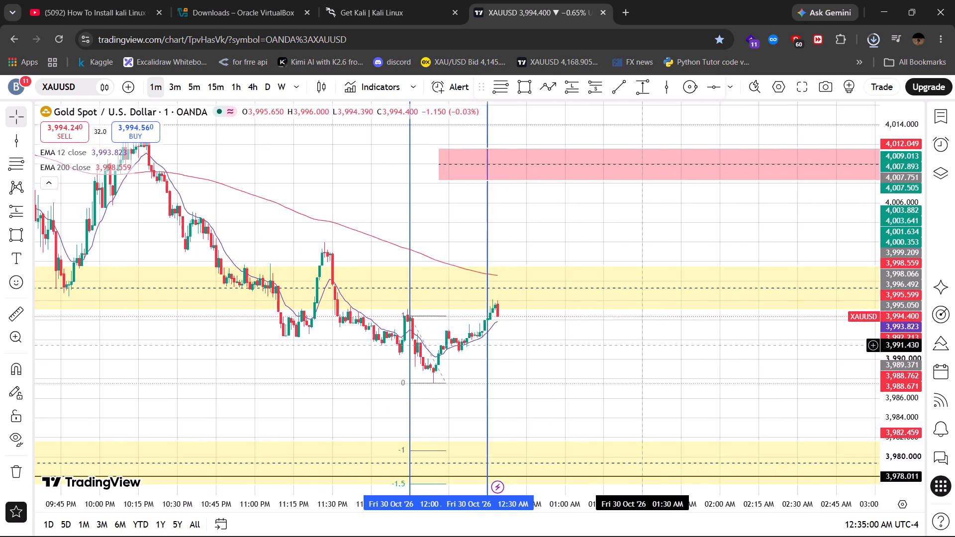
pyautogui.moveTo(643, 346); pyautogui.dragTo(641, 346)
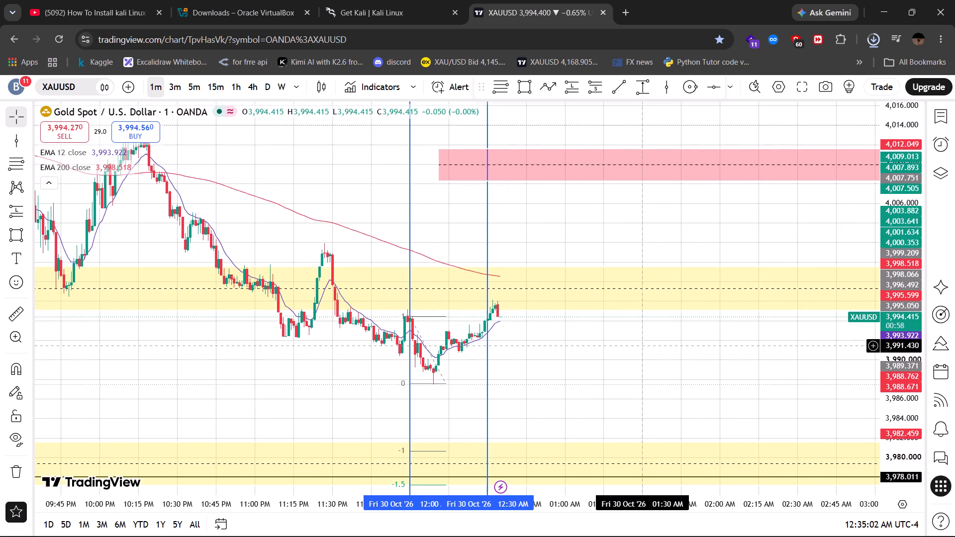
pyautogui.hscroll(-1, 641, 346)
pyautogui.moveTo(641, 346); pyautogui.dragTo(635, 326)
pyautogui.moveTo(586, 339); pyautogui.dragTo(562, 279)
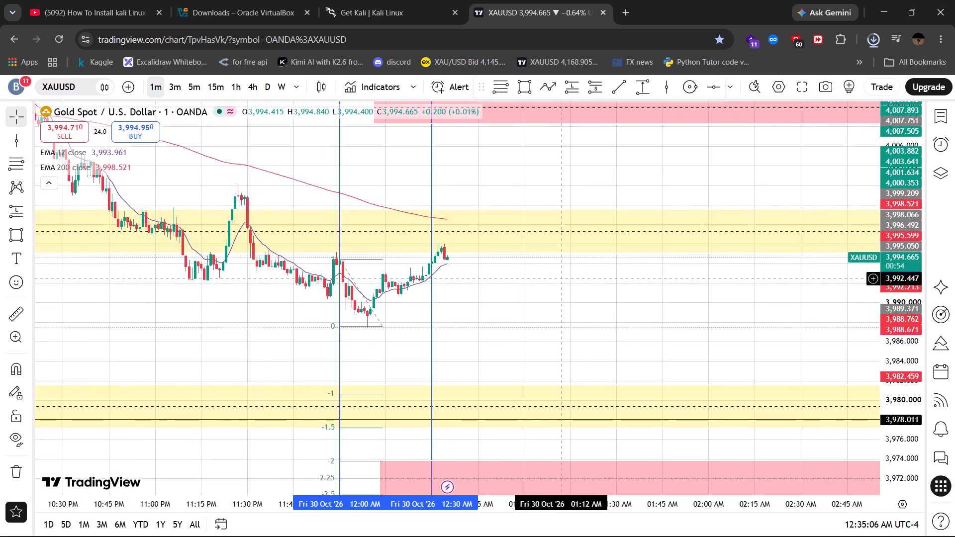
pyautogui.moveTo(562, 279); pyautogui.dragTo(520, 207)
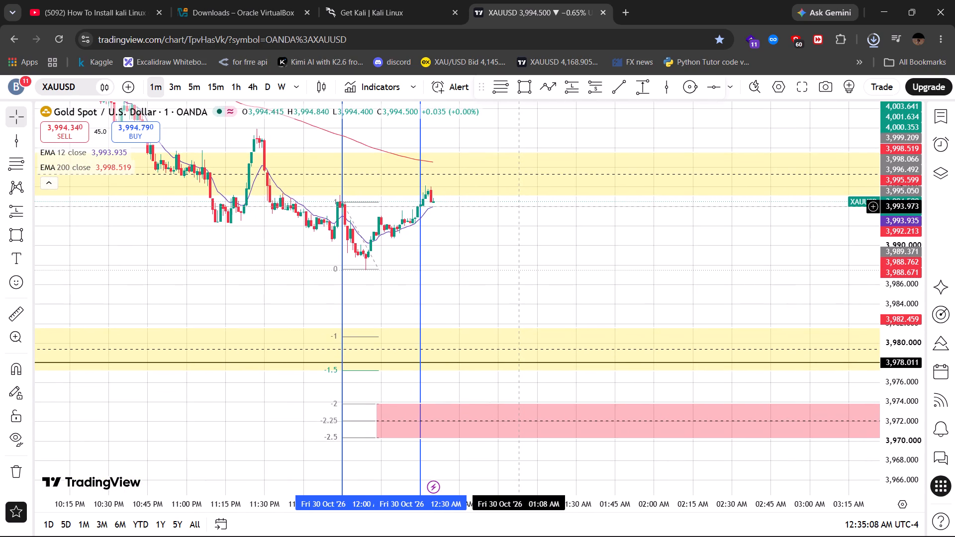
pyautogui.moveTo(520, 207); pyautogui.dragTo(519, 207)
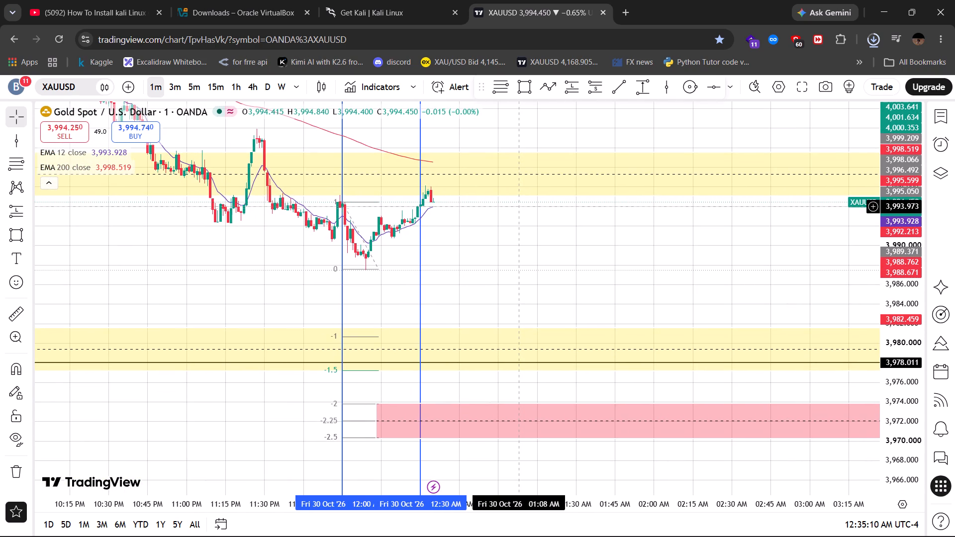
pyautogui.moveTo(519, 207); pyautogui.dragTo(424, 285)
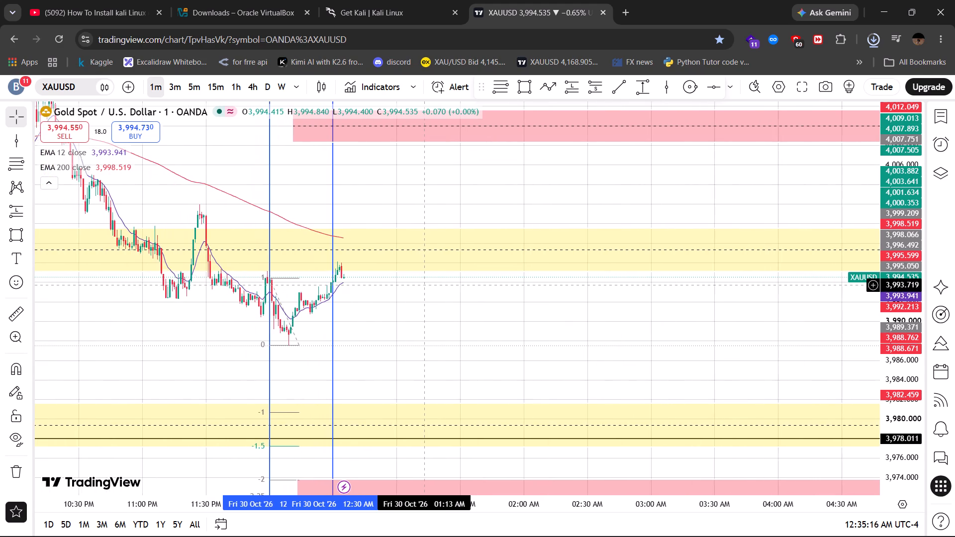
pyautogui.moveTo(424, 285); pyautogui.dragTo(385, 224)
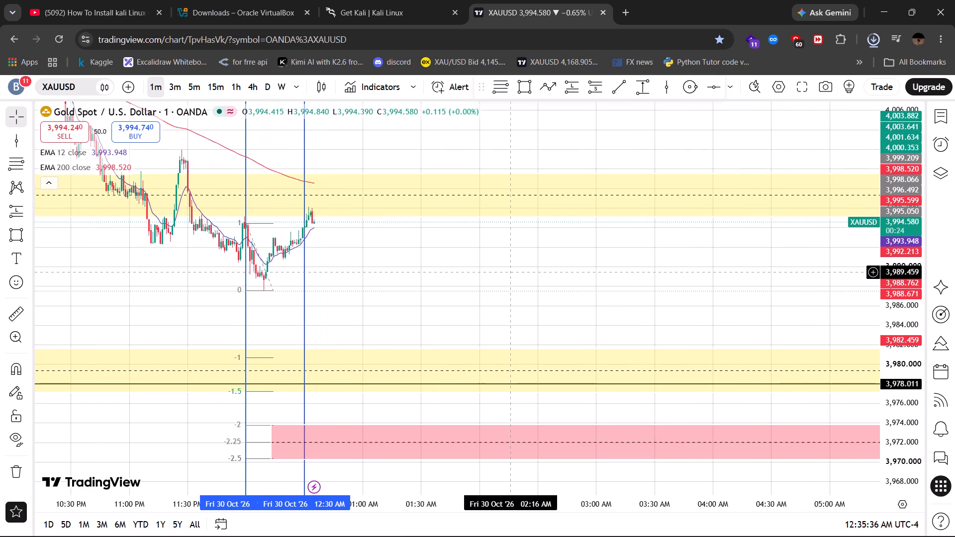
pyautogui.moveTo(902, 249); pyautogui.dragTo(922, 95)
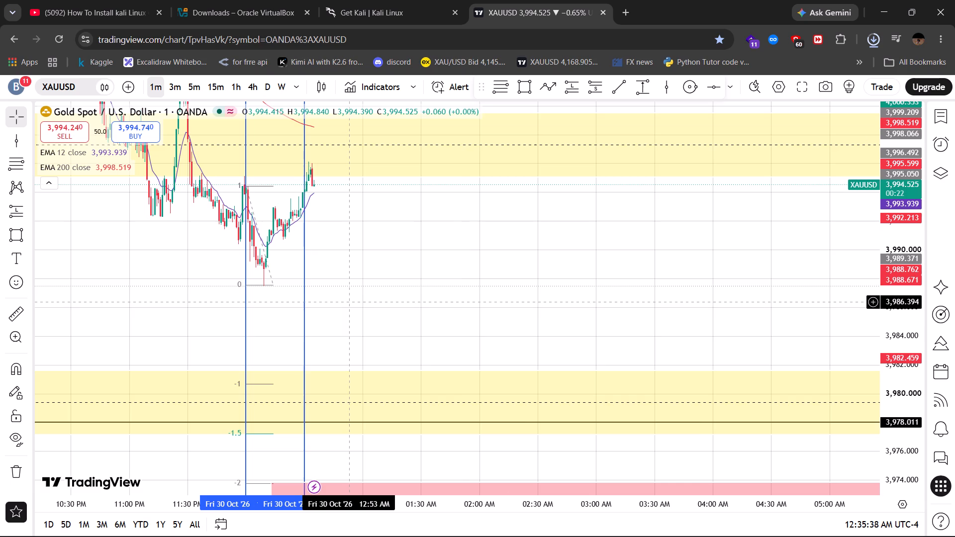
pyautogui.moveTo(350, 302); pyautogui.dragTo(454, 358)
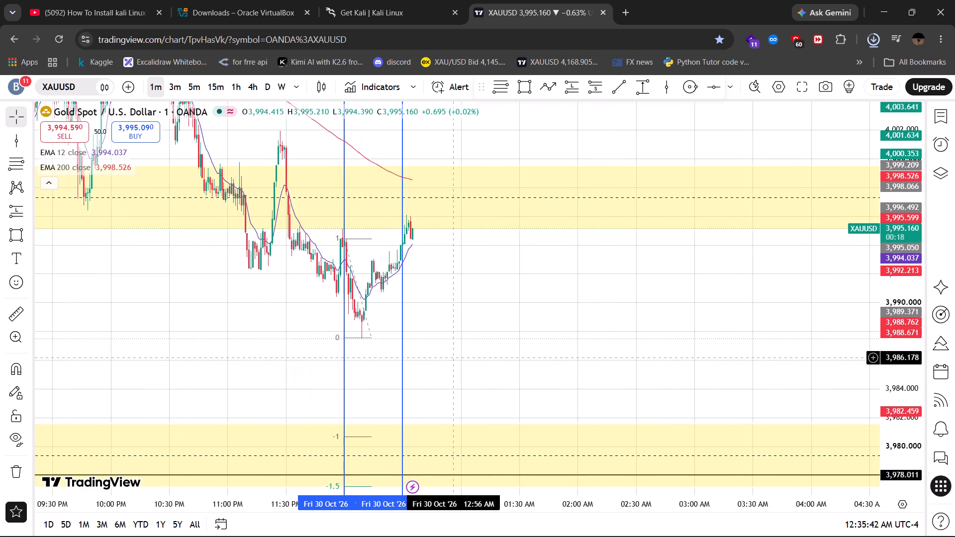
# Examine the latest candles after the 12:30 AM line against the yellow zone above price.
pyautogui.moveTo(454, 358); pyautogui.dragTo(447, 334)
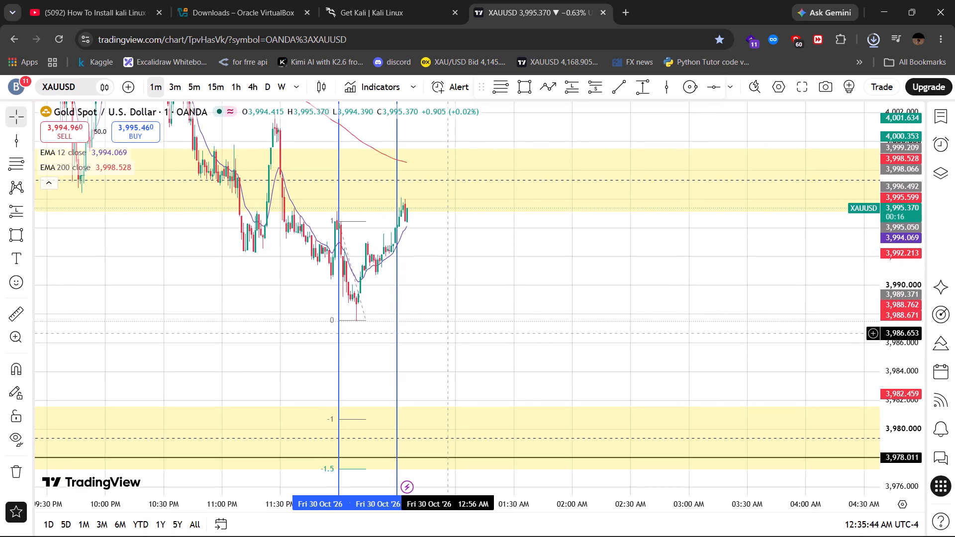
pyautogui.moveTo(447, 334); pyautogui.dragTo(446, 334)
pyautogui.moveTo(485, 240); pyautogui.dragTo(479, 263)
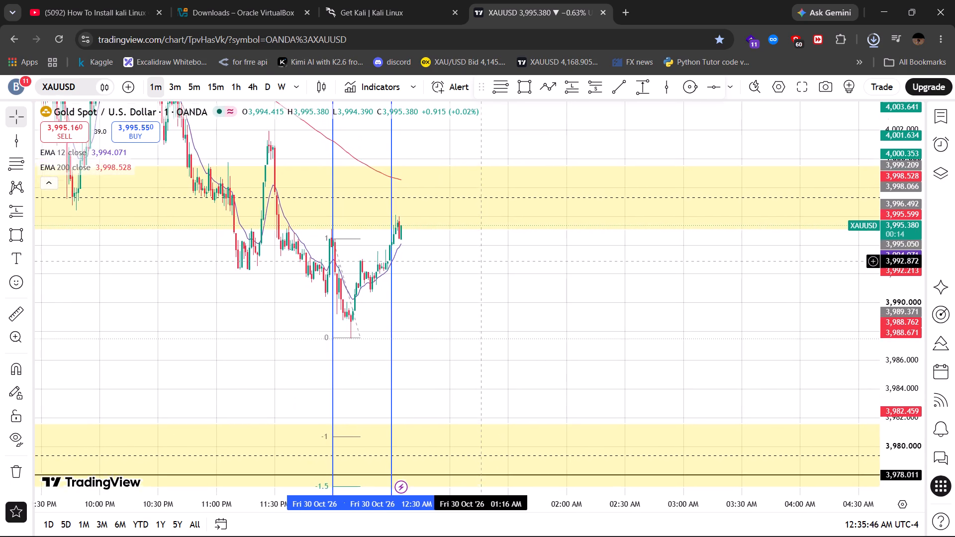
pyautogui.moveTo(479, 263); pyautogui.dragTo(479, 264)
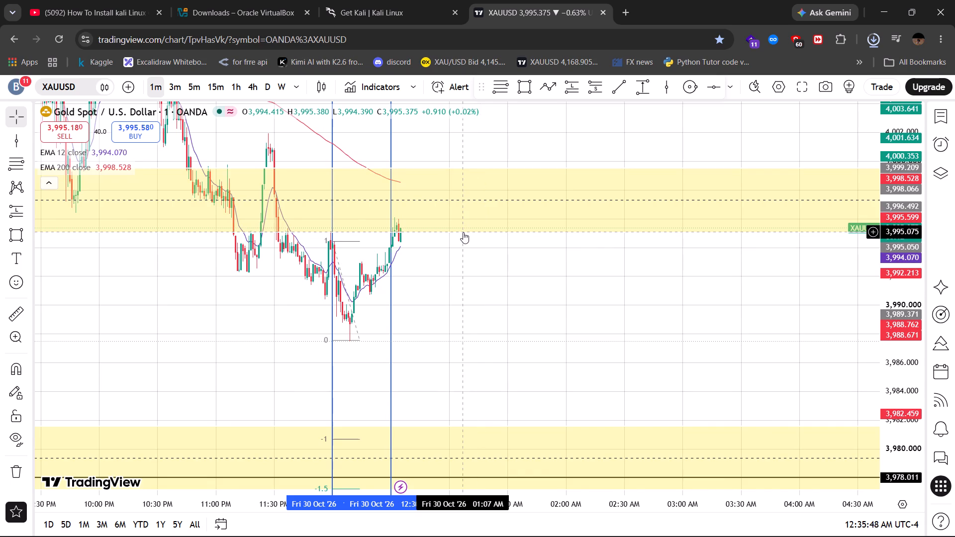
pyautogui.click(455, 281)
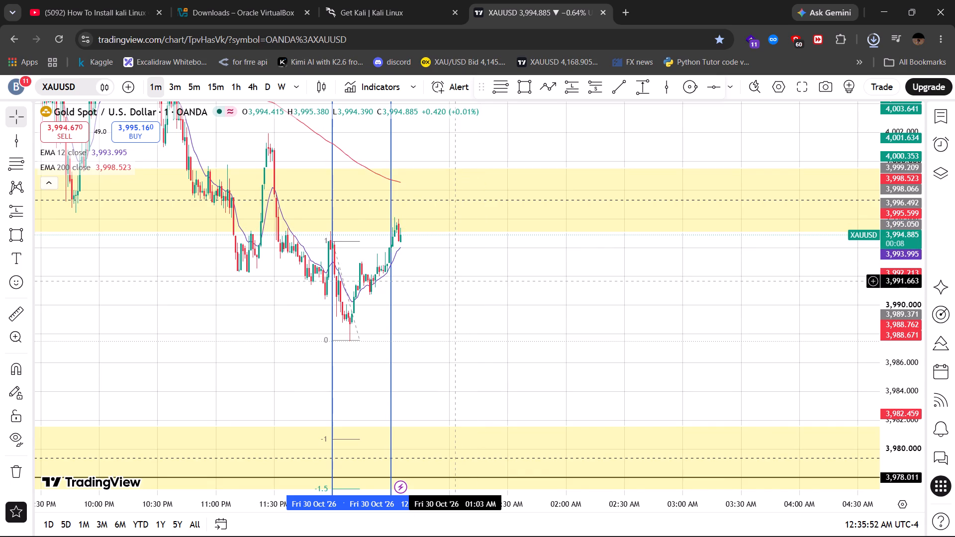
pyautogui.moveTo(493, 498); pyautogui.dragTo(388, 498)
pyautogui.moveTo(355, 332); pyautogui.dragTo(473, 335)
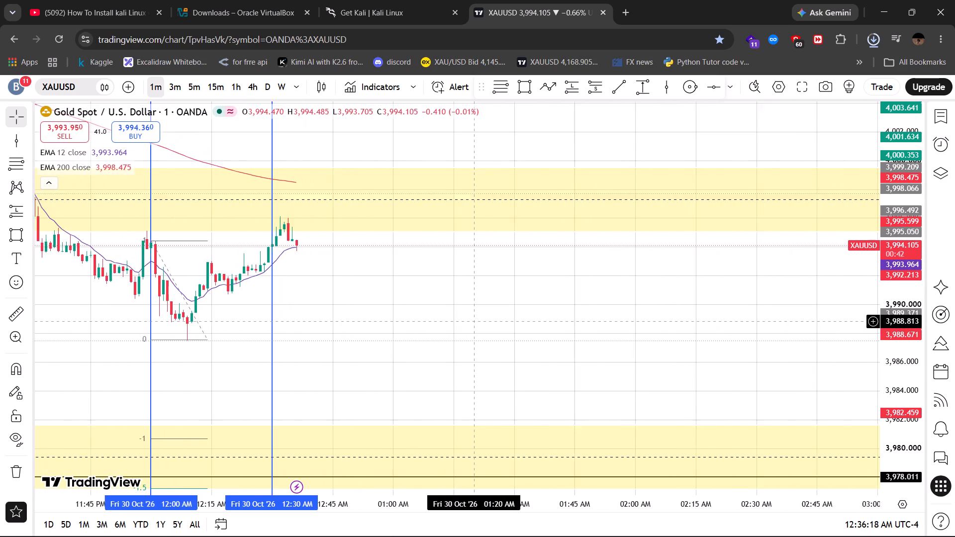
pyautogui.moveTo(474, 322); pyautogui.dragTo(477, 290)
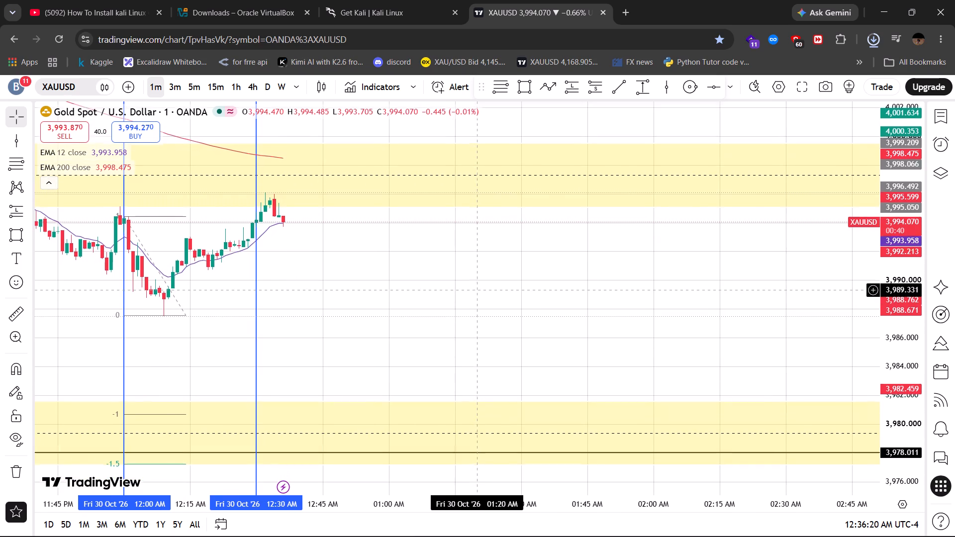
pyautogui.moveTo(477, 290); pyautogui.dragTo(477, 292)
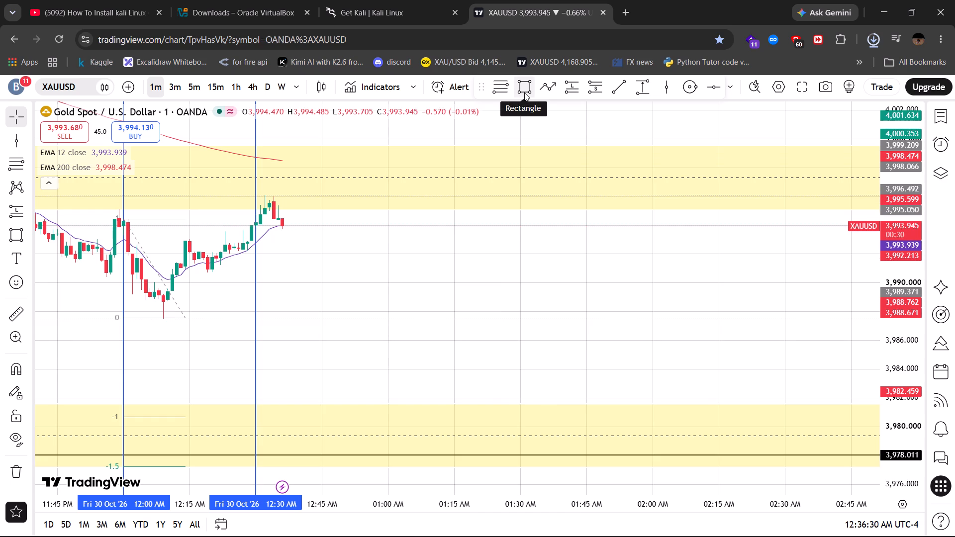
# Add a short position at the 12:36 AM candle with entry 3,994.470, stop 3,999.436 and target 3,981.601 at the lower yellow zone's upper edge.
pyautogui.click(591, 87)
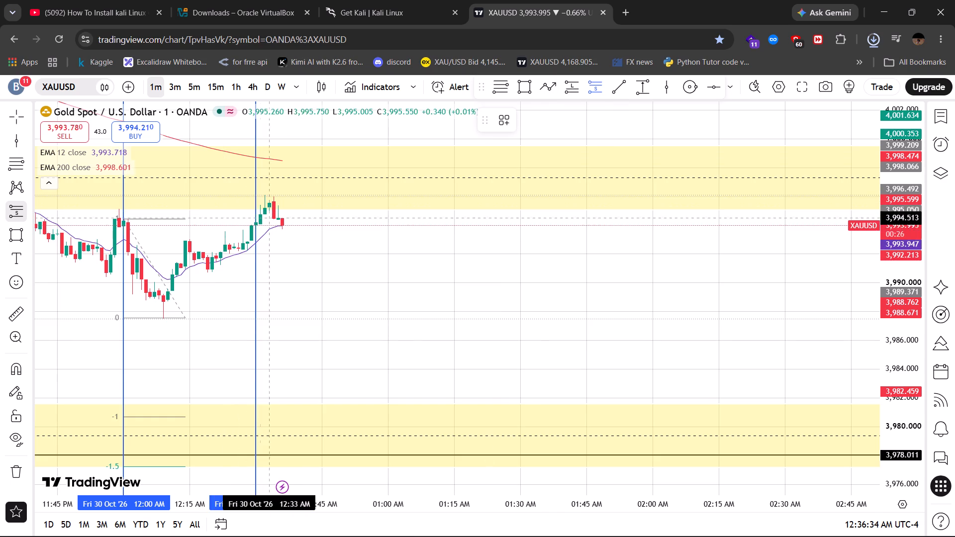
pyautogui.click(283, 218)
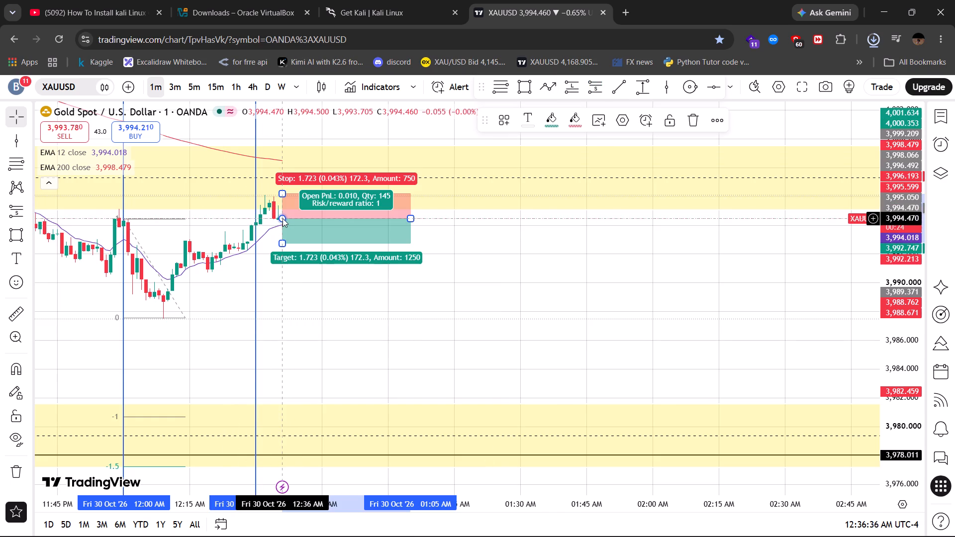
pyautogui.moveTo(283, 192); pyautogui.dragTo(283, 190)
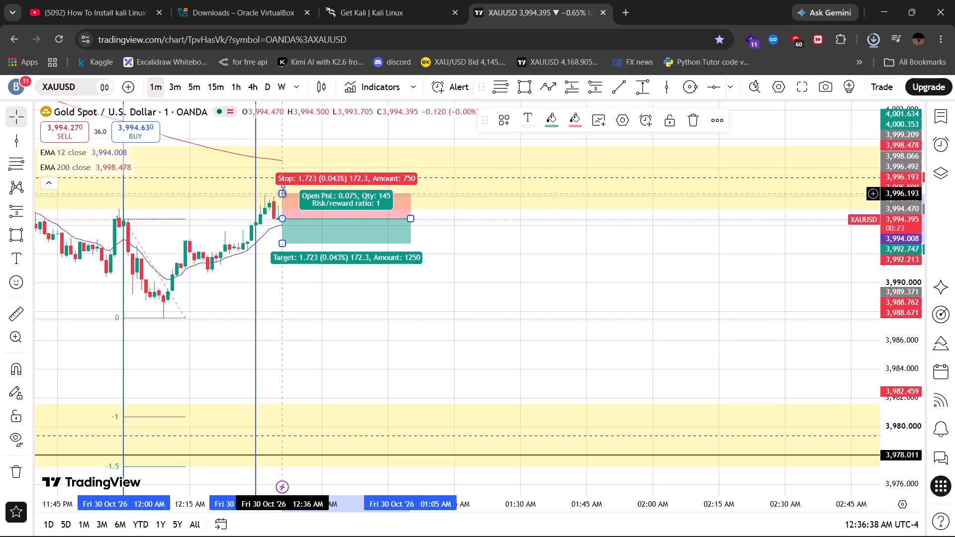
pyautogui.moveTo(283, 190); pyautogui.dragTo(291, 147)
pyautogui.moveTo(281, 241); pyautogui.dragTo(287, 265)
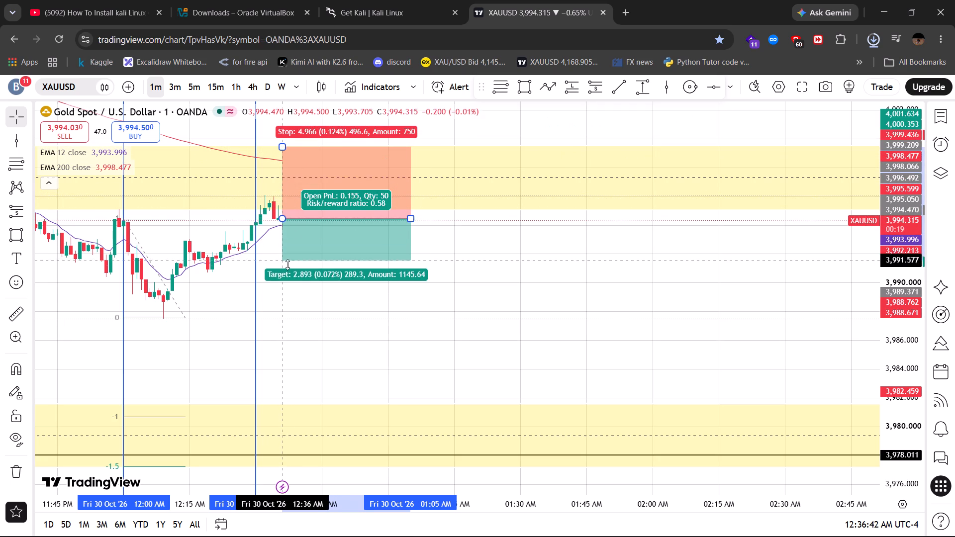
pyautogui.moveTo(287, 265); pyautogui.dragTo(289, 391)
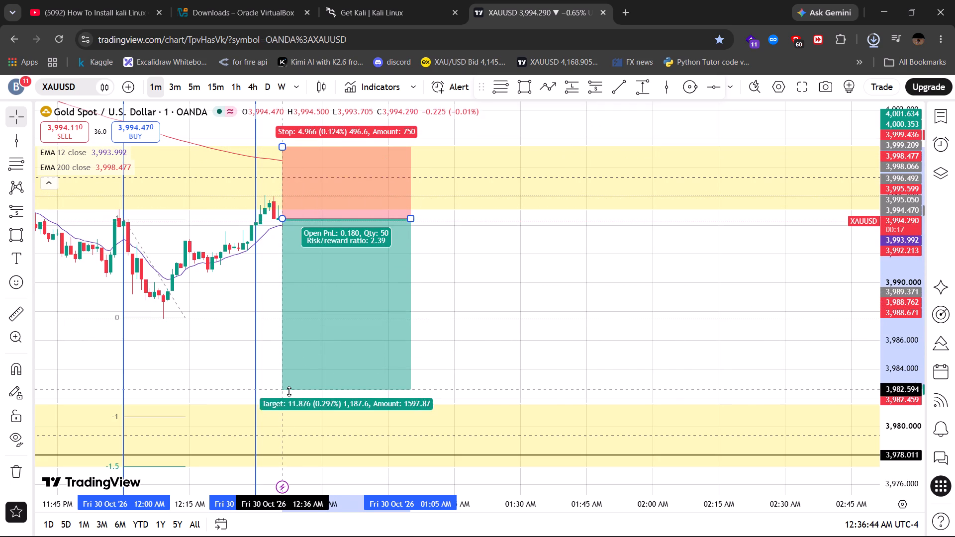
pyautogui.moveTo(289, 391); pyautogui.dragTo(289, 404)
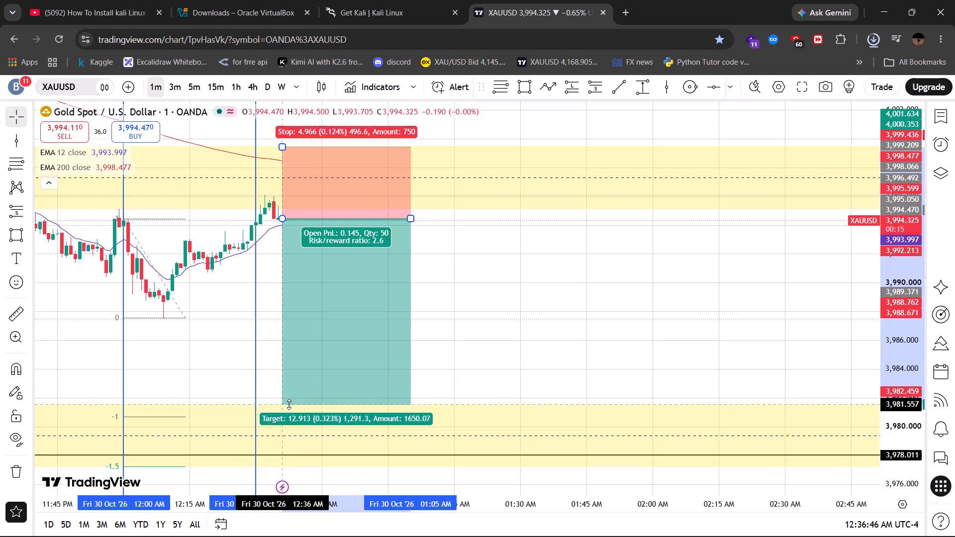
pyautogui.moveTo(289, 404); pyautogui.dragTo(289, 404)
pyautogui.click(472, 348)
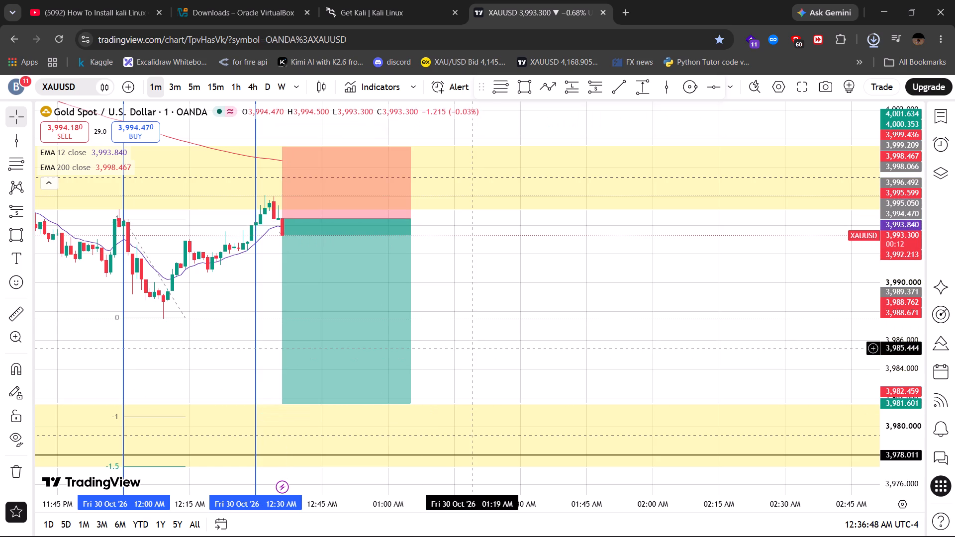
# Examine price movement after the entry against the short position's stop and target areas.
pyautogui.moveTo(472, 348); pyautogui.dragTo(482, 351)
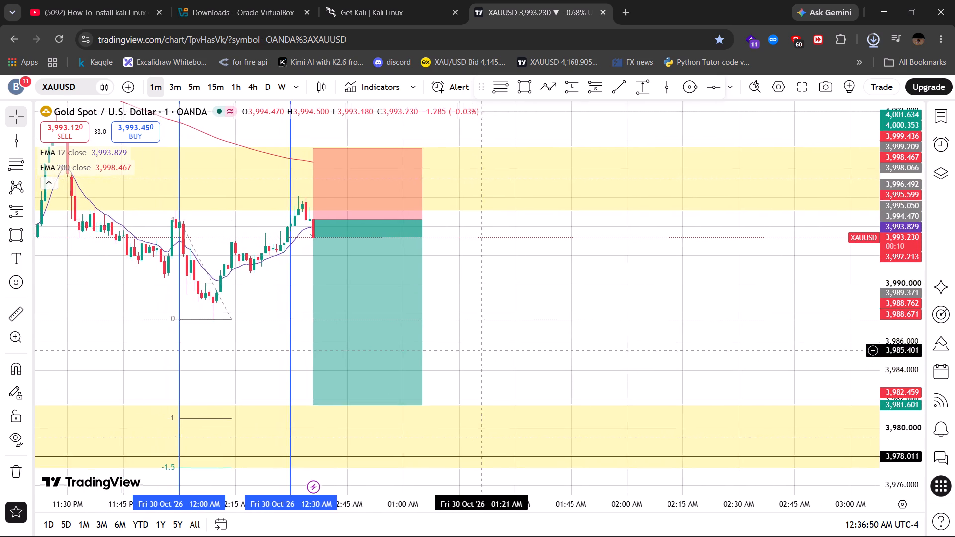
pyautogui.moveTo(482, 351); pyautogui.dragTo(506, 357)
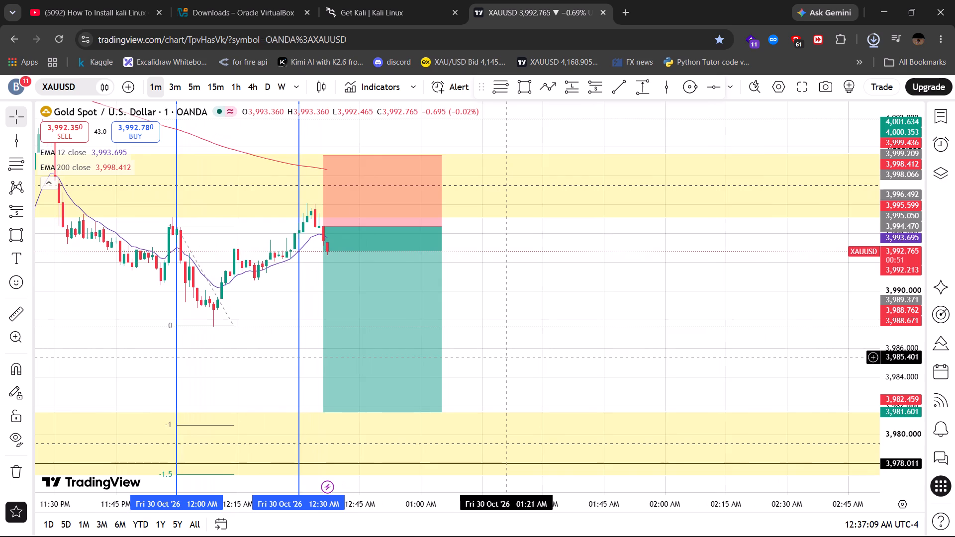
pyautogui.moveTo(506, 357); pyautogui.dragTo(582, 342)
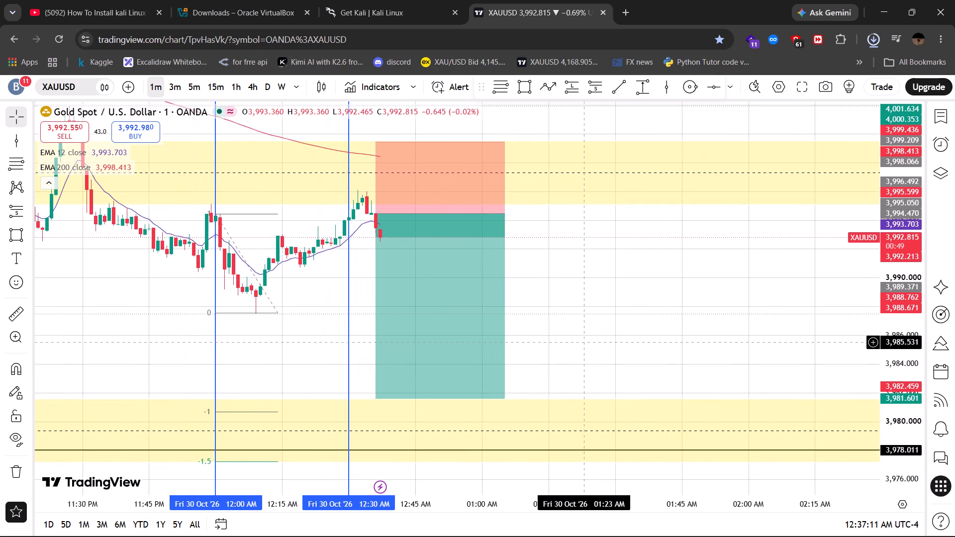
pyautogui.moveTo(582, 342); pyautogui.dragTo(636, 341)
pyautogui.moveTo(636, 341); pyautogui.dragTo(653, 362)
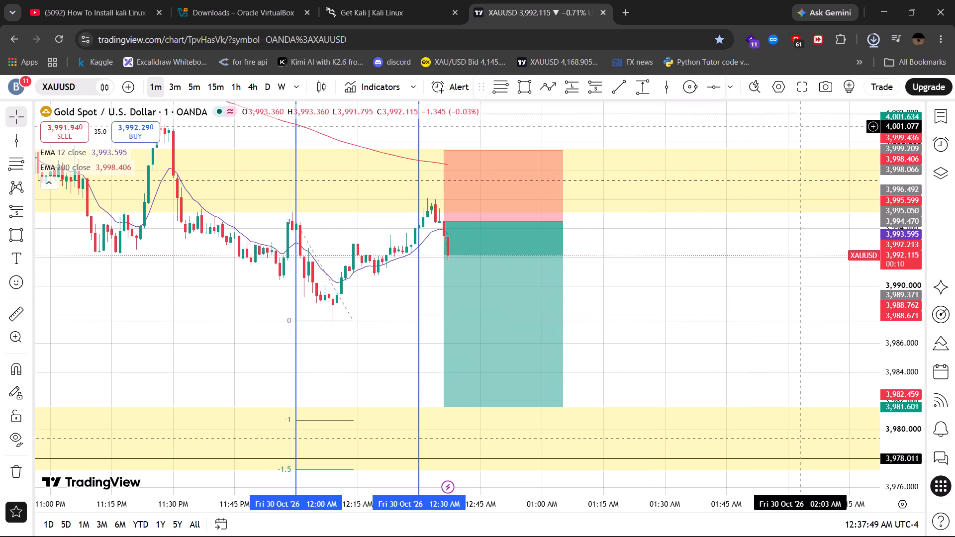
# Check the progress of the Kali Linux VirtualBox image download in the recent download history.
pyautogui.click(872, 44)
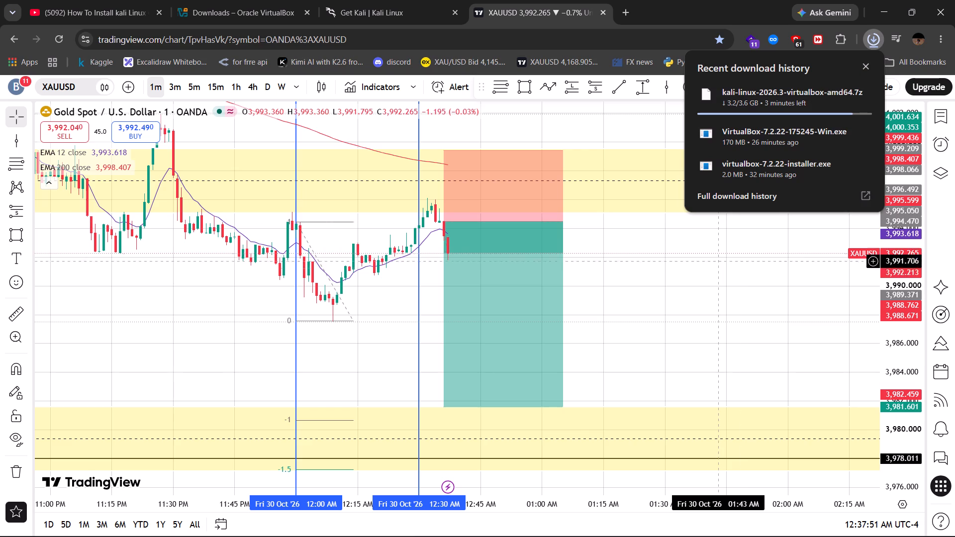
pyautogui.click(717, 270)
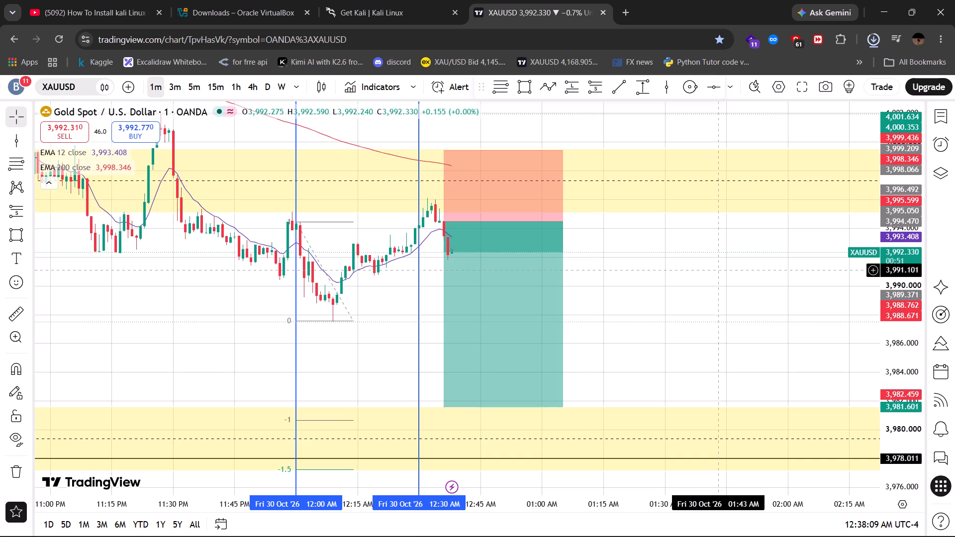
# Examine the newest 1-minute candles within the short position against its entry, the Fib 0 level and the zones below.
pyautogui.scroll(-1, 717, 270)
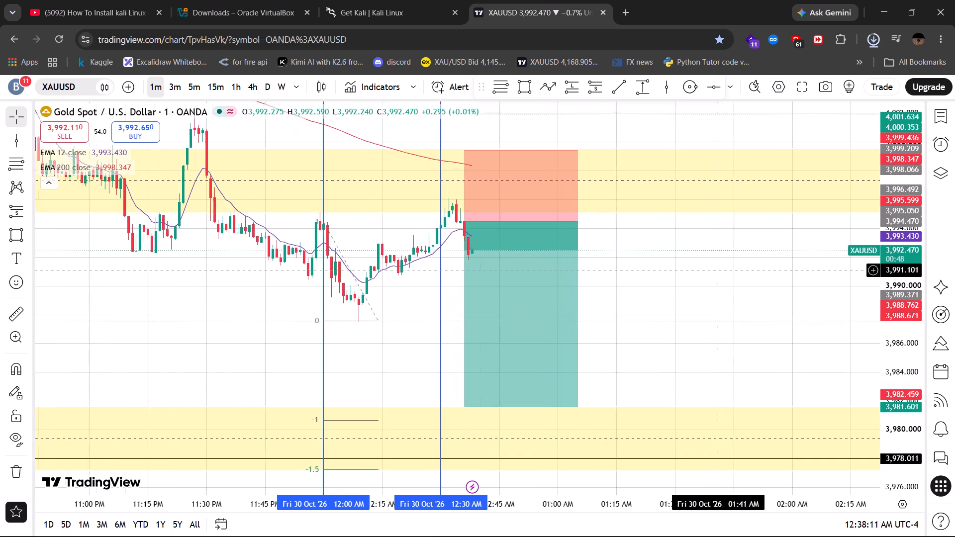
pyautogui.scroll(-1, 717, 270)
pyautogui.moveTo(717, 270); pyautogui.dragTo(716, 255)
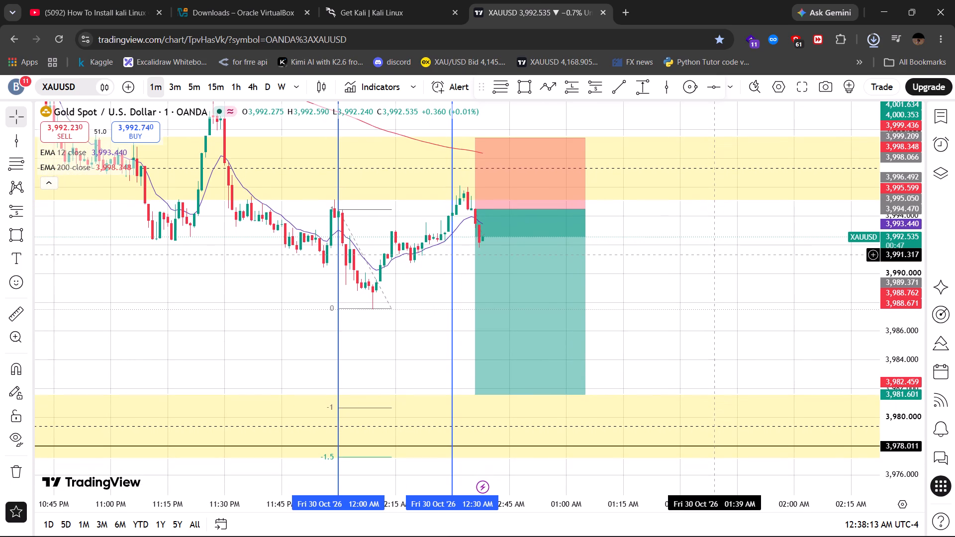
pyautogui.moveTo(716, 255); pyautogui.dragTo(716, 255)
pyautogui.moveTo(716, 255); pyautogui.dragTo(698, 239)
pyautogui.moveTo(698, 239); pyautogui.dragTo(686, 221)
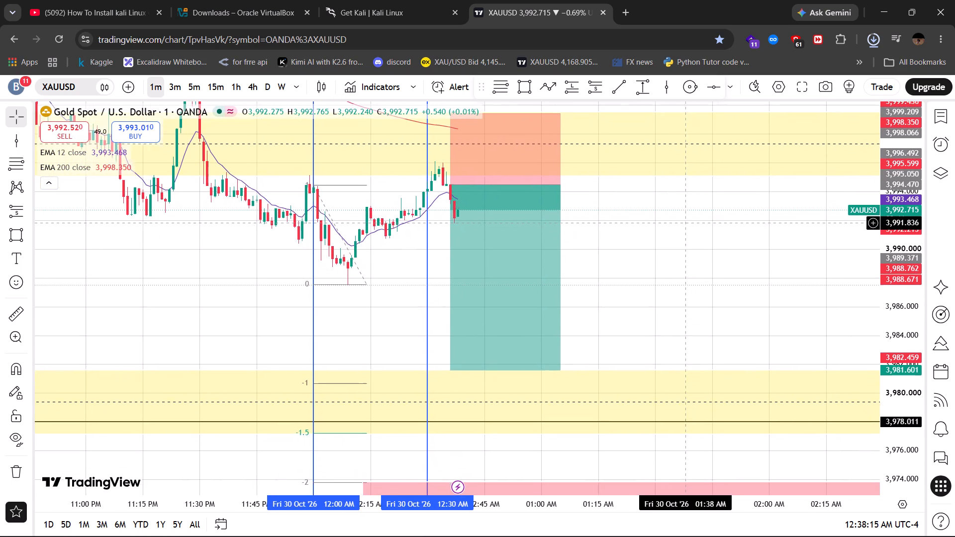
pyautogui.moveTo(686, 221); pyautogui.dragTo(684, 222)
pyautogui.moveTo(684, 222); pyautogui.dragTo(674, 201)
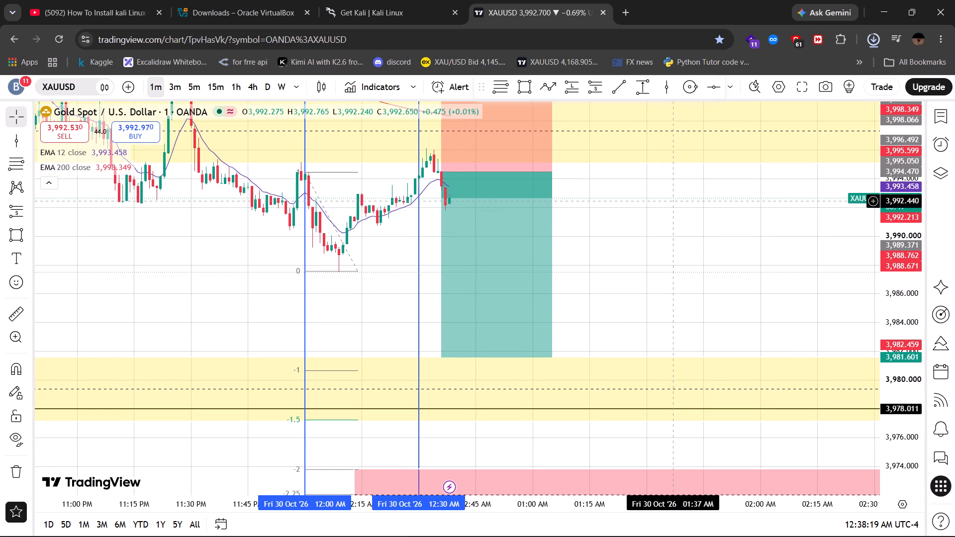
pyautogui.moveTo(674, 201); pyautogui.dragTo(672, 195)
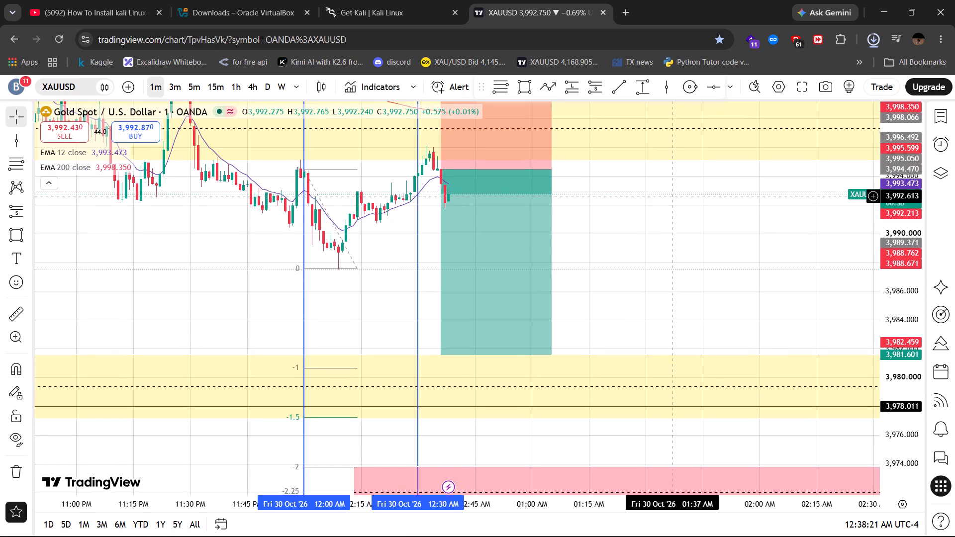
pyautogui.moveTo(672, 195); pyautogui.dragTo(666, 200)
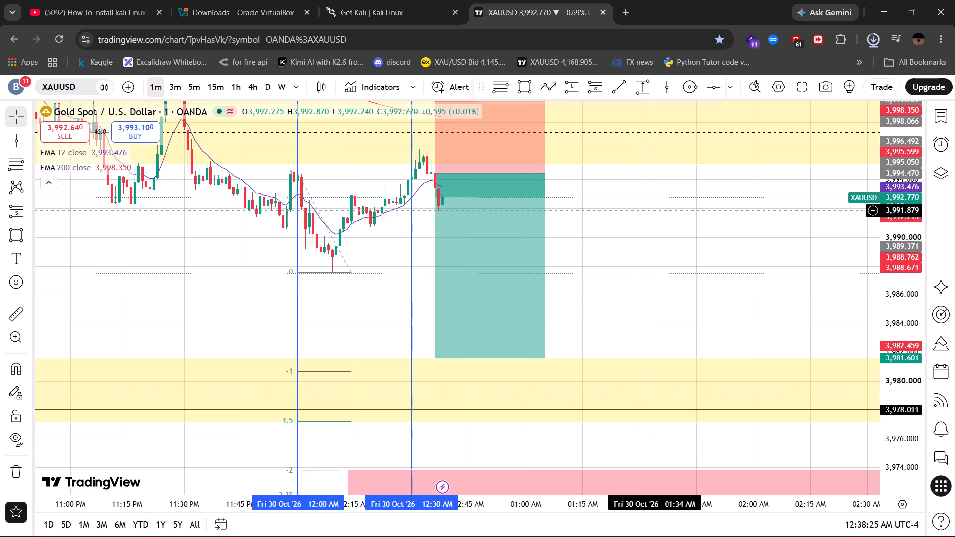
pyautogui.moveTo(654, 210); pyautogui.dragTo(674, 221)
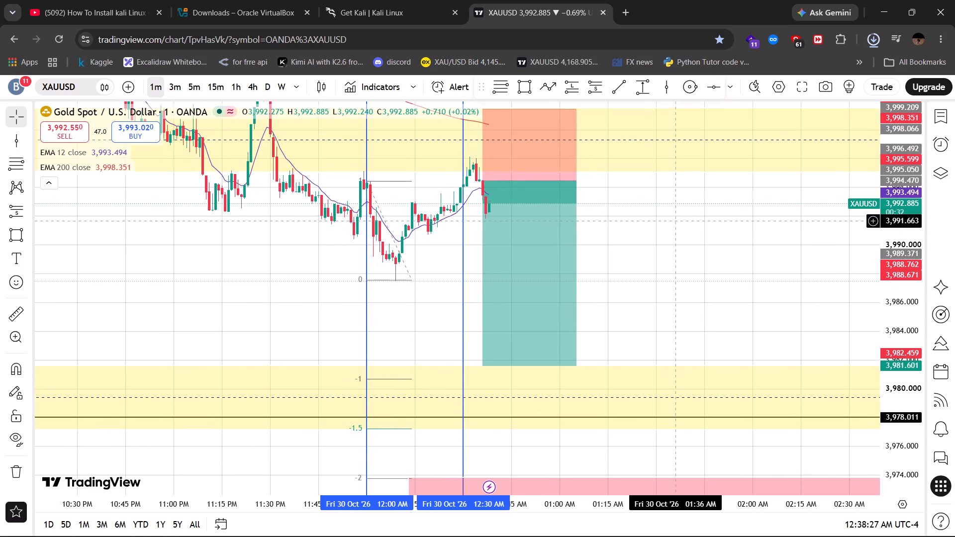
pyautogui.moveTo(674, 221); pyautogui.dragTo(674, 221)
pyautogui.moveTo(890, 235); pyautogui.dragTo(915, 175)
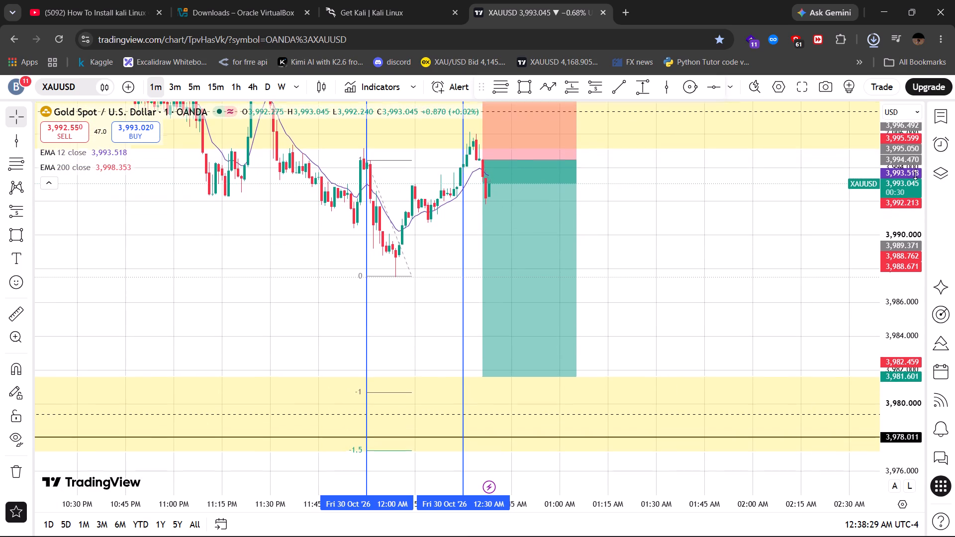
pyautogui.moveTo(915, 175); pyautogui.dragTo(907, 147)
pyautogui.moveTo(719, 194); pyautogui.dragTo(756, 224)
pyautogui.moveTo(756, 224); pyautogui.dragTo(768, 226)
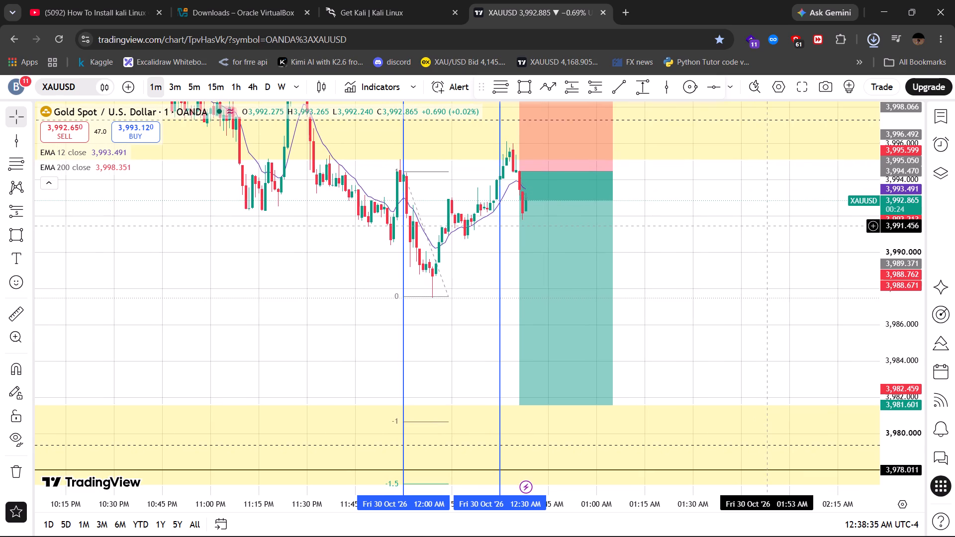
pyautogui.moveTo(768, 226); pyautogui.dragTo(732, 226)
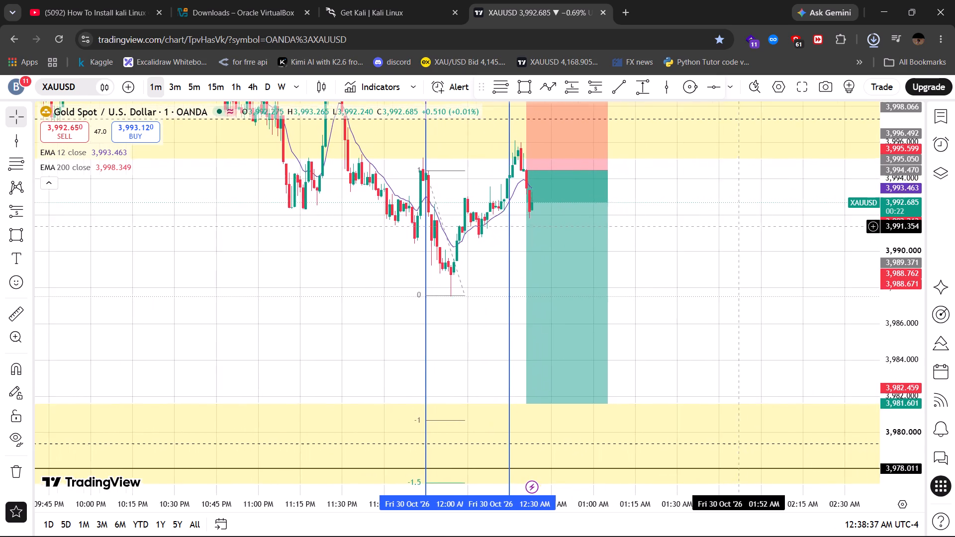
pyautogui.moveTo(732, 226); pyautogui.dragTo(725, 224)
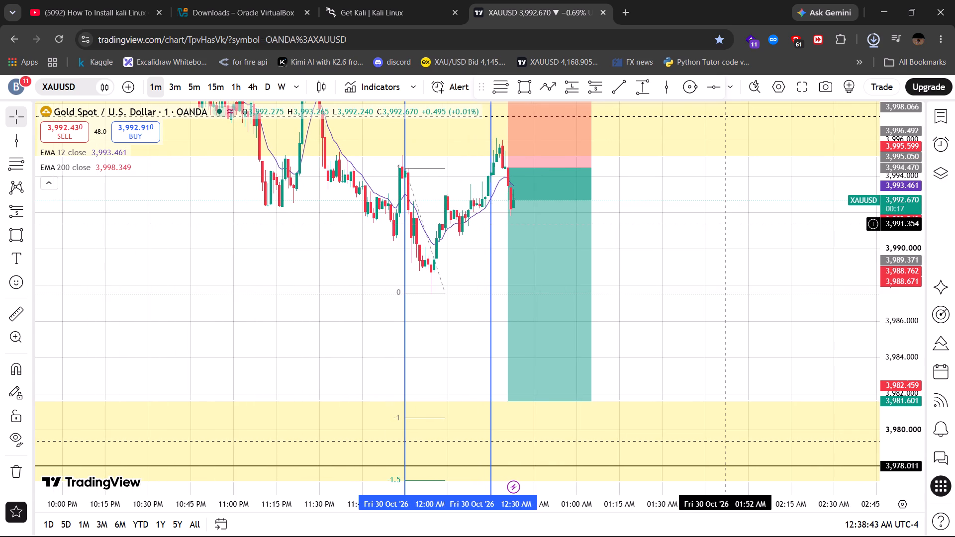
pyautogui.moveTo(725, 224); pyautogui.dragTo(740, 271)
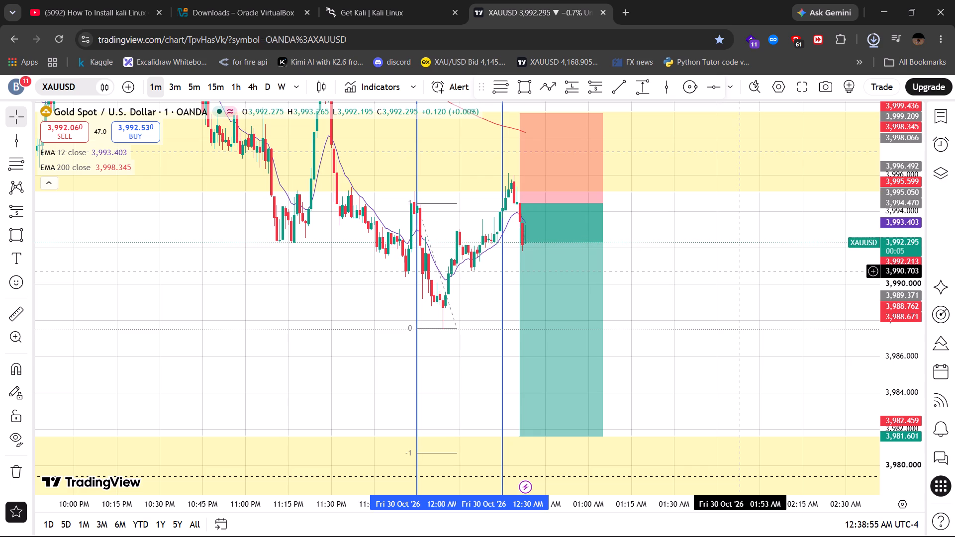
pyautogui.moveTo(710, 263); pyautogui.dragTo(729, 264)
pyautogui.moveTo(729, 264); pyautogui.dragTo(729, 259)
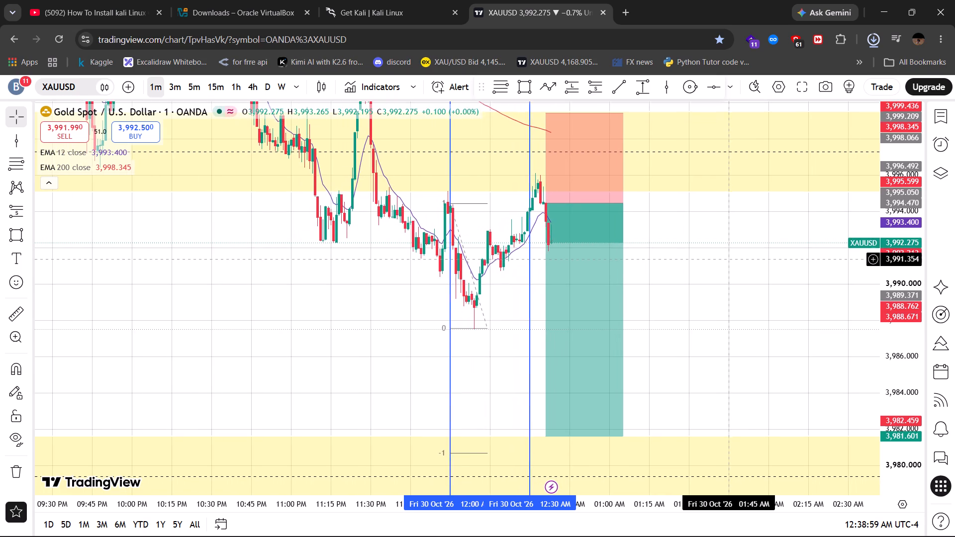
pyautogui.moveTo(729, 259); pyautogui.dragTo(725, 252)
pyautogui.moveTo(892, 230); pyautogui.dragTo(899, 102)
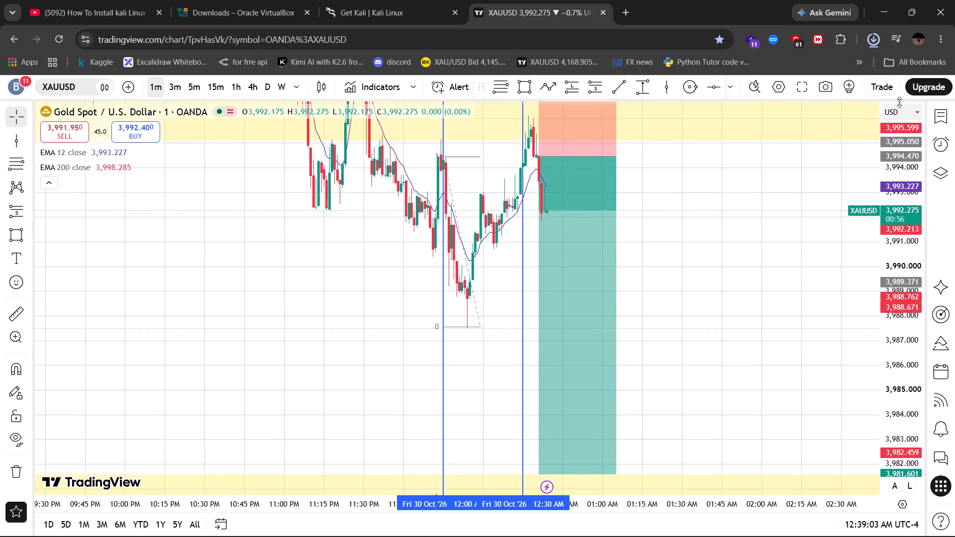
pyautogui.moveTo(899, 102); pyautogui.dragTo(898, 66)
pyautogui.moveTo(723, 225); pyautogui.dragTo(723, 230)
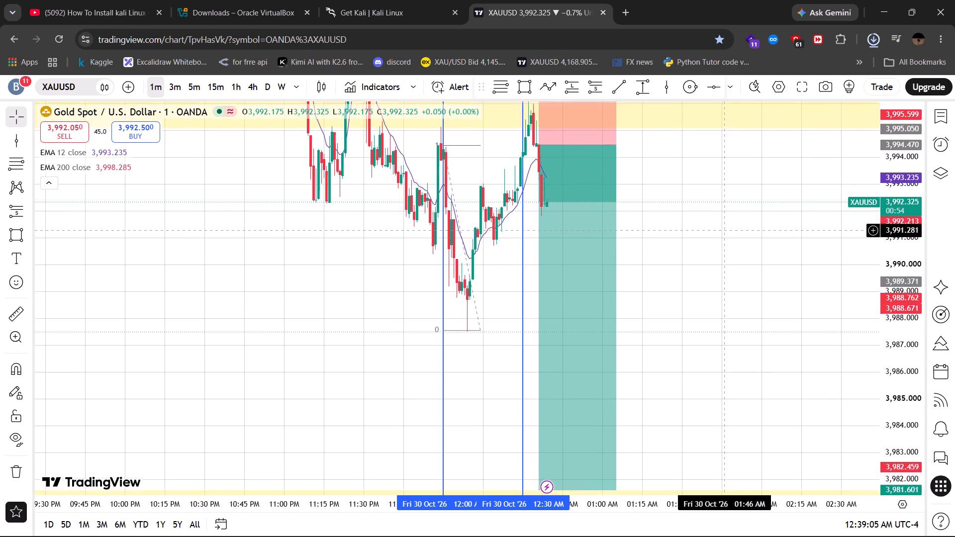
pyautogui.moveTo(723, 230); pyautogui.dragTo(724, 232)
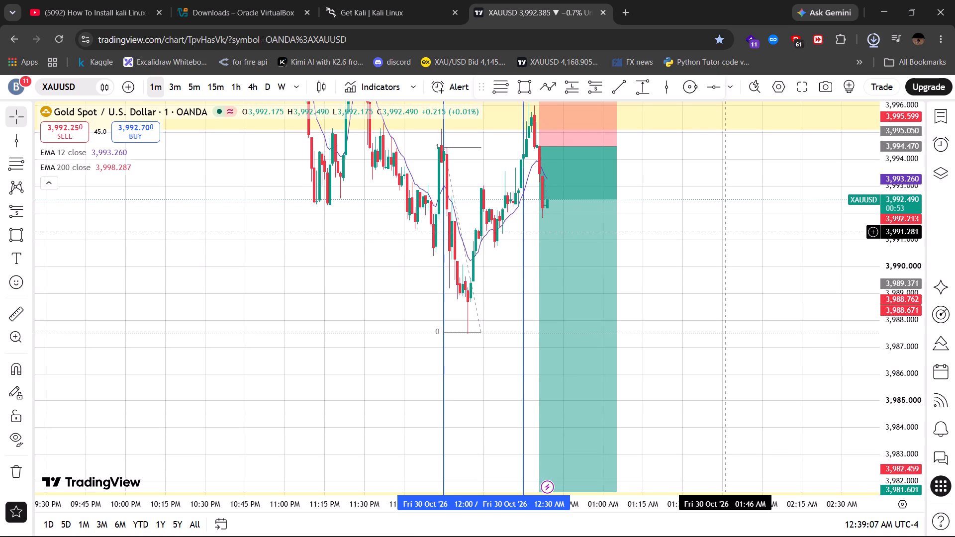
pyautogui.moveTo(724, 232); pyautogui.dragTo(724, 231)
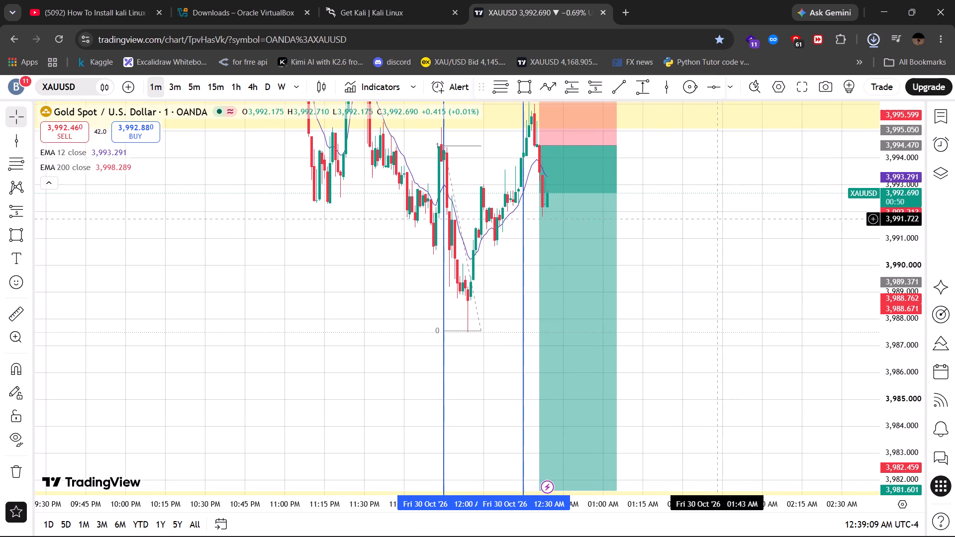
# Measure the price range from the short position's entry level down to the recent candles' low, and delete the measurement.
pyautogui.click(644, 79)
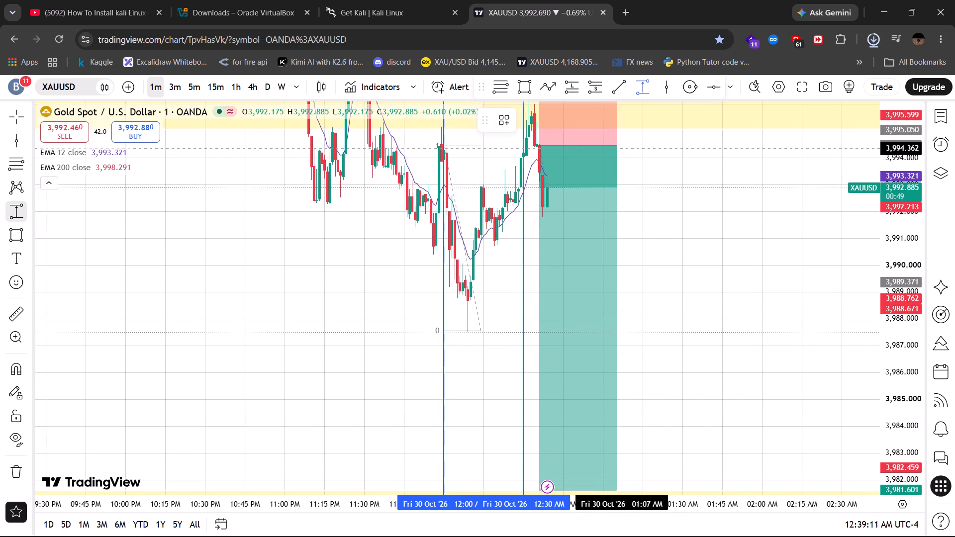
pyautogui.click(621, 146)
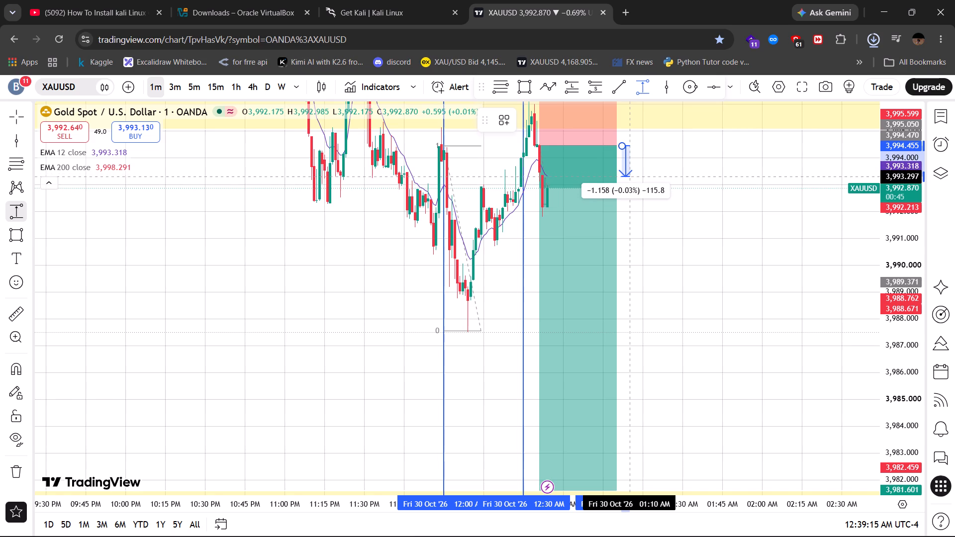
pyautogui.click(632, 216)
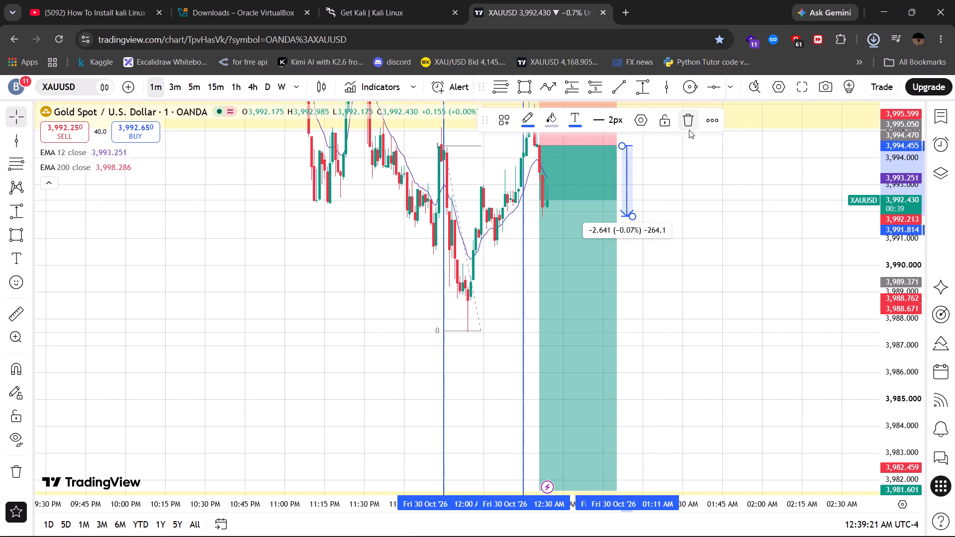
pyautogui.click(689, 127)
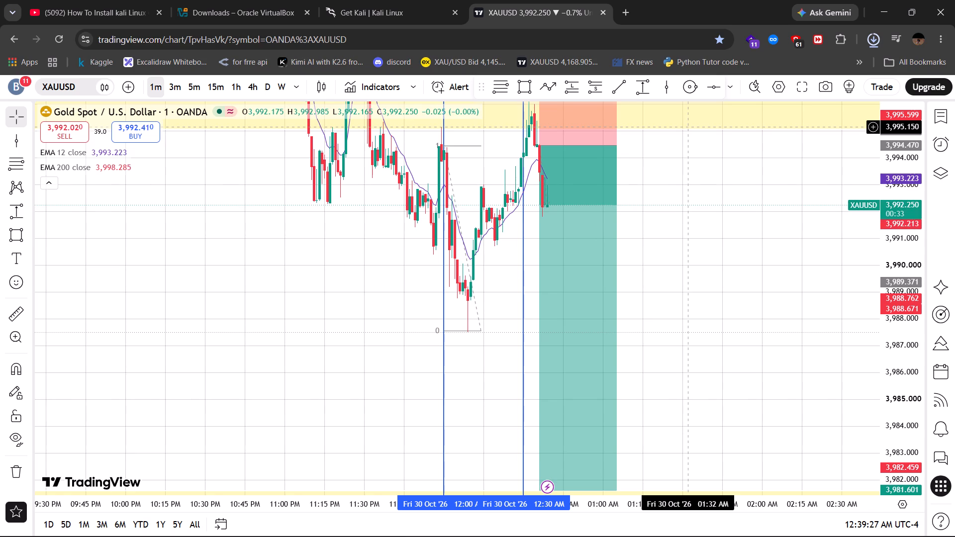
pyautogui.click(689, 127)
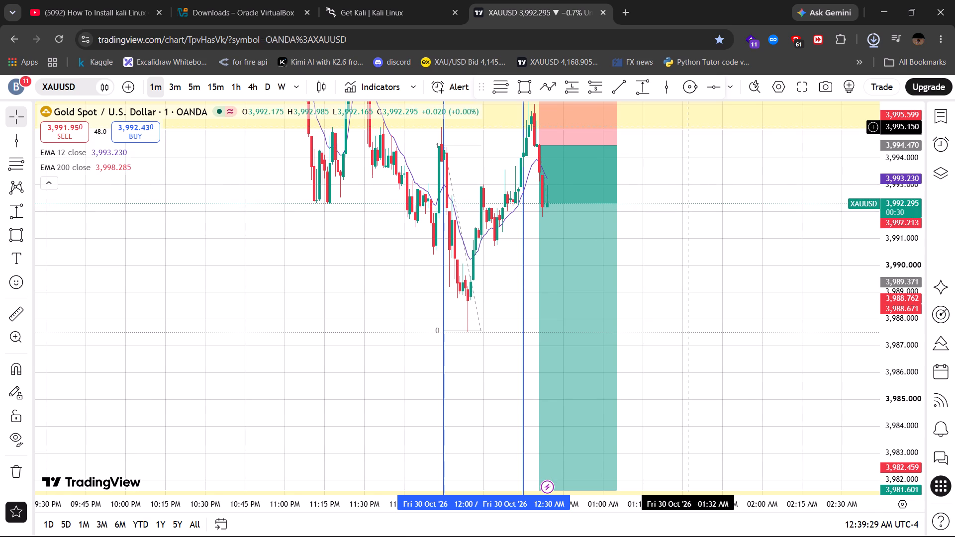
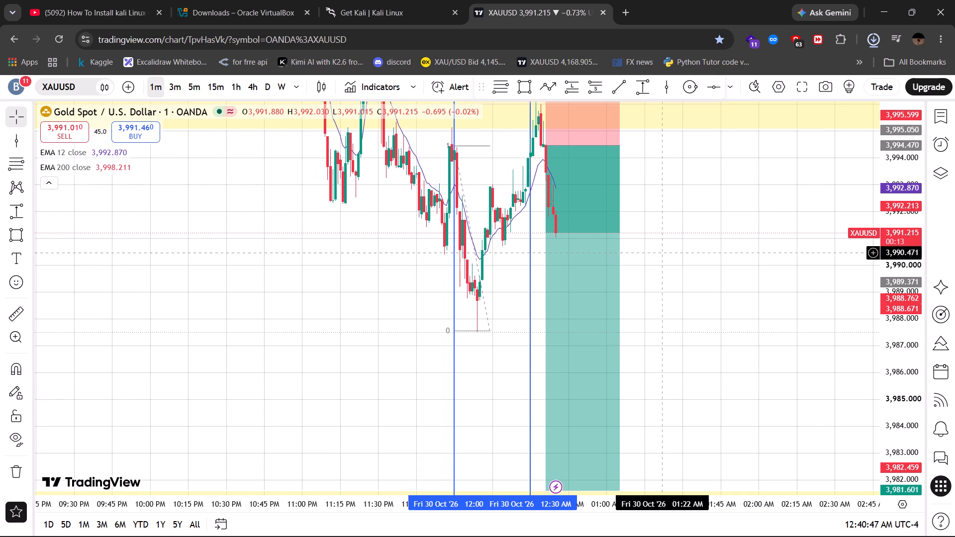
# Measure the price range from the short position's entry level down to just above the Fib 0 level, and delete the measurement.
pyautogui.moveTo(672, 225); pyautogui.dragTo(672, 273)
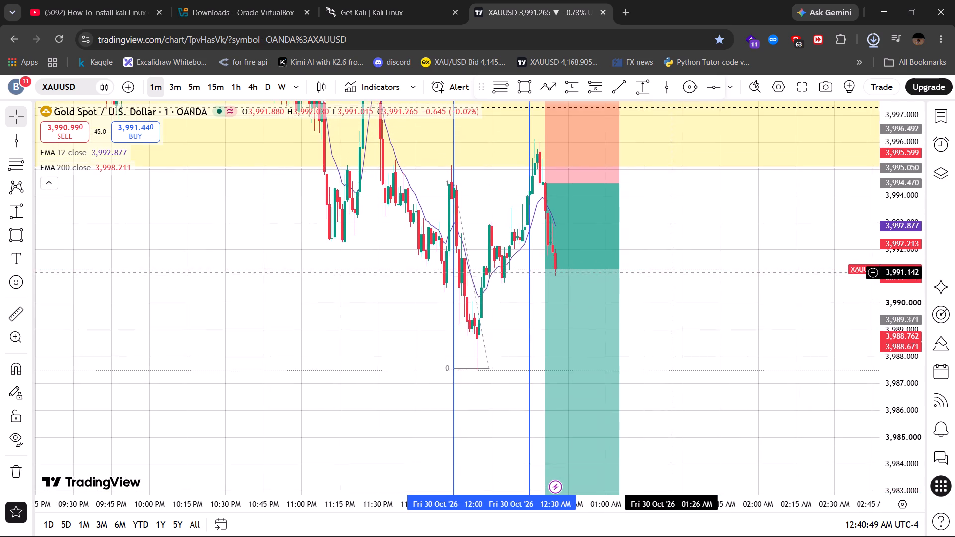
pyautogui.moveTo(672, 273); pyautogui.dragTo(639, 320)
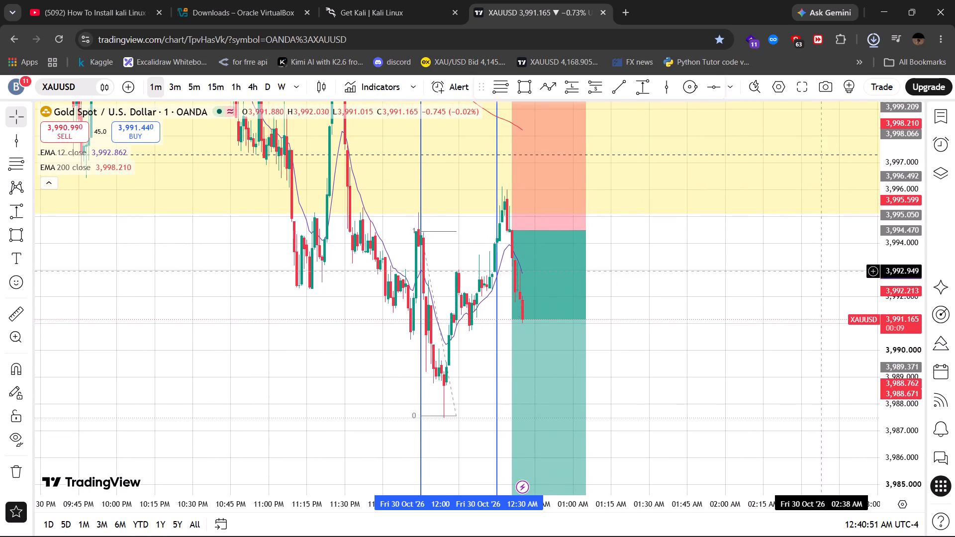
pyautogui.moveTo(906, 248); pyautogui.dragTo(904, 314)
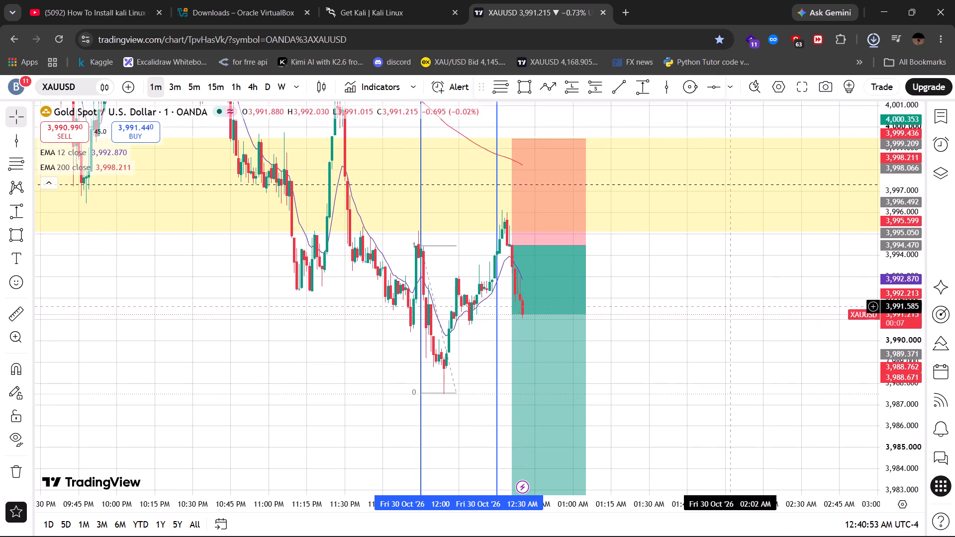
pyautogui.click(643, 94)
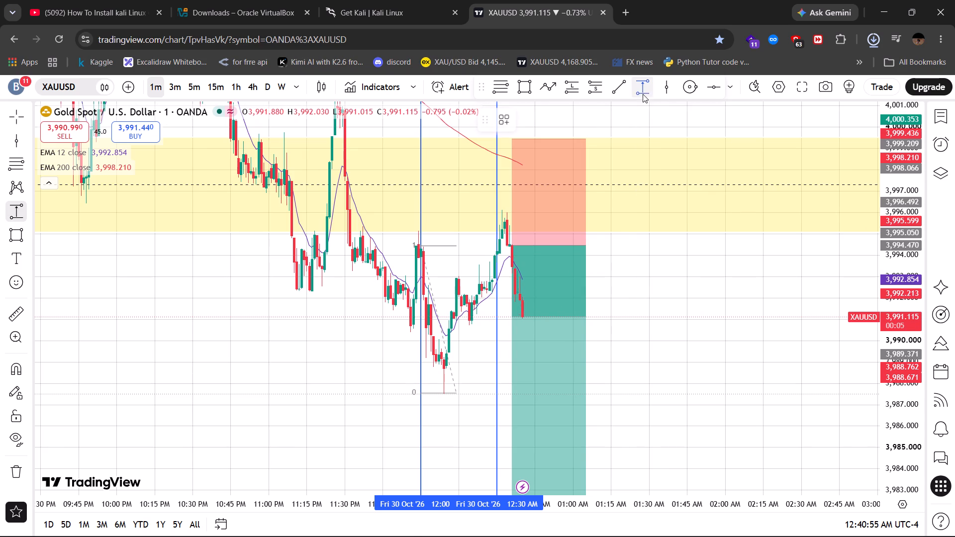
pyautogui.click(595, 246)
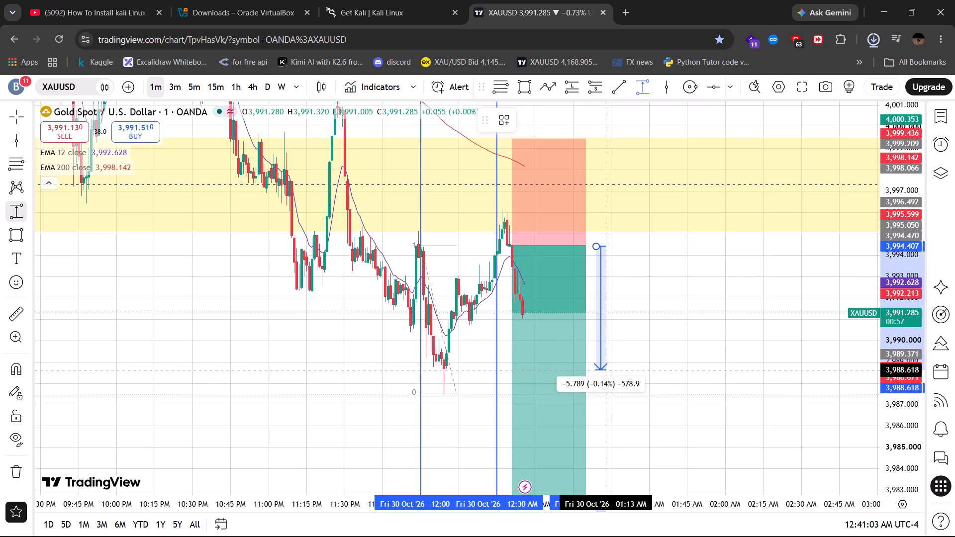
pyautogui.click(608, 388)
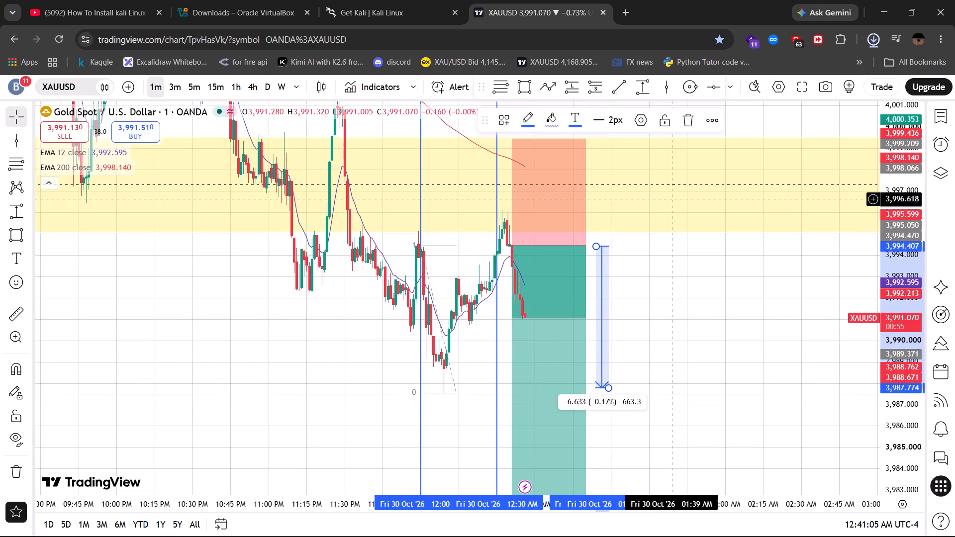
pyautogui.click(686, 129)
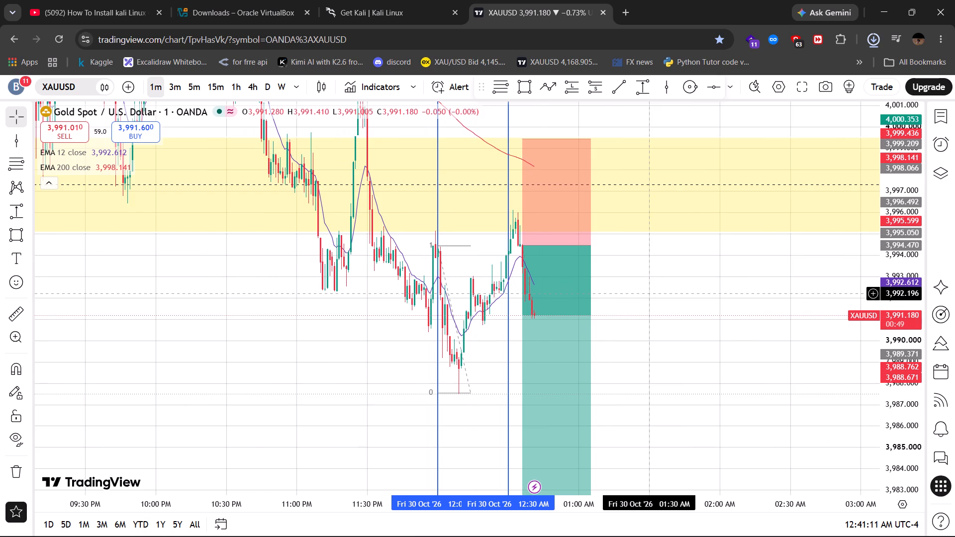
# Measure the price range from the short position's entry level down to the current price, and delete the measurement.
pyautogui.moveTo(650, 293); pyautogui.dragTo(479, 197)
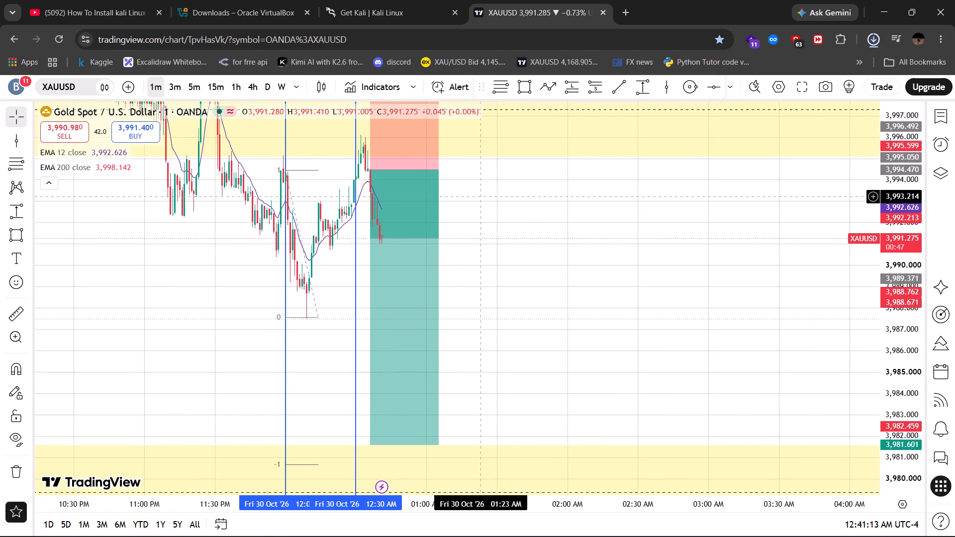
pyautogui.moveTo(479, 197); pyautogui.dragTo(512, 216)
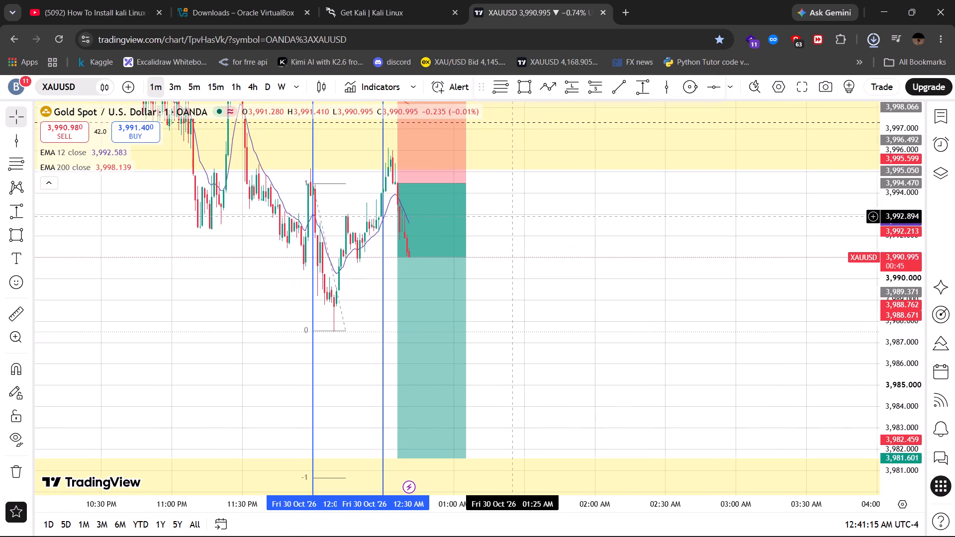
pyautogui.moveTo(512, 216); pyautogui.dragTo(513, 220)
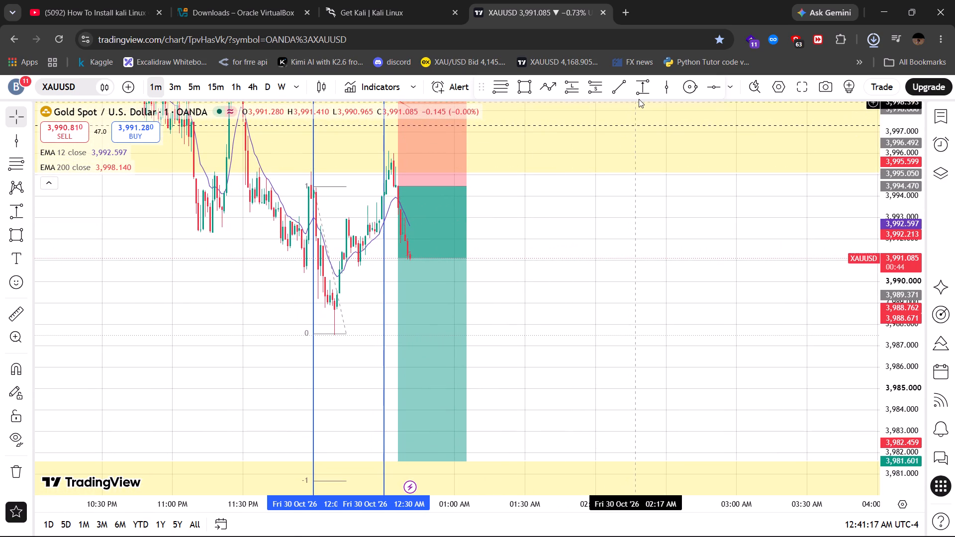
pyautogui.click(639, 99)
pyautogui.click(638, 90)
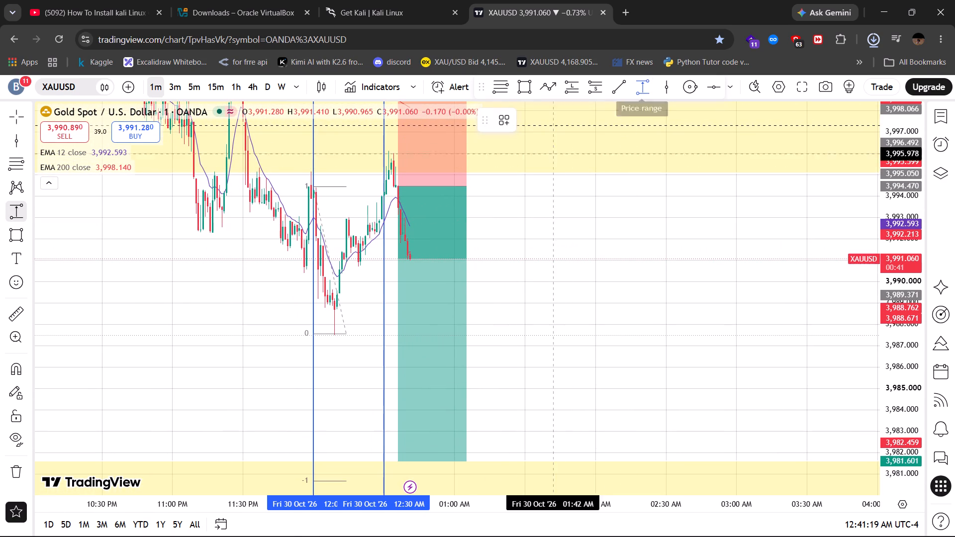
pyautogui.click(499, 185)
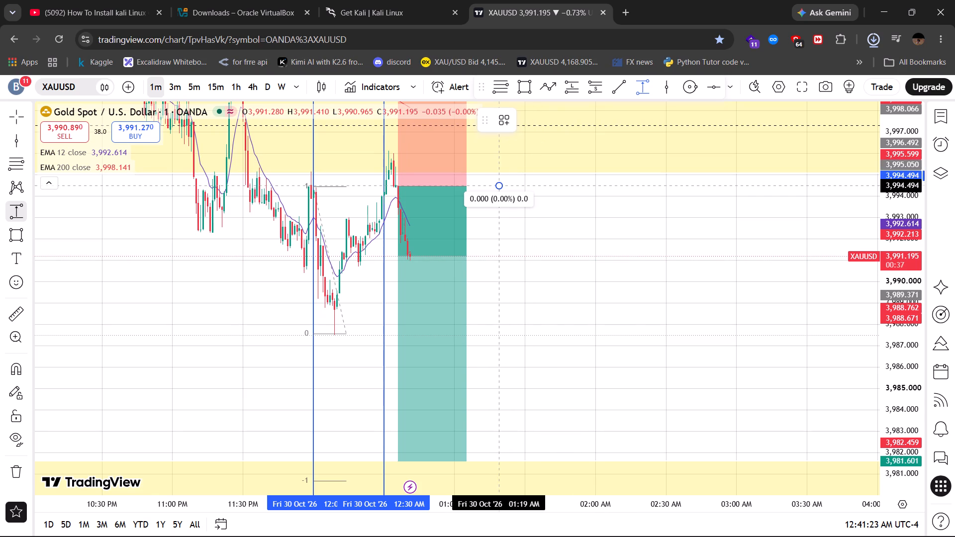
pyautogui.click(500, 262)
pyautogui.click(643, 126)
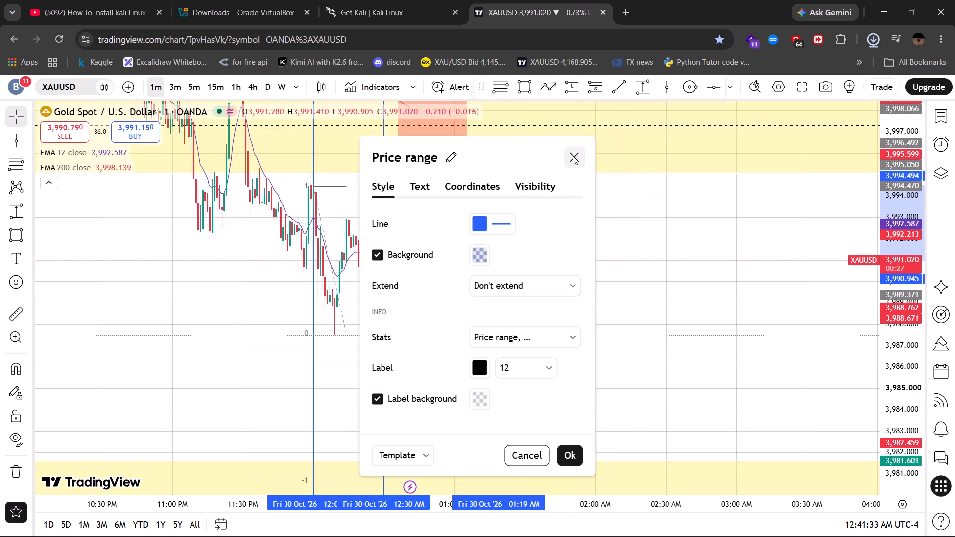
pyautogui.click(573, 156)
pyautogui.click(568, 244)
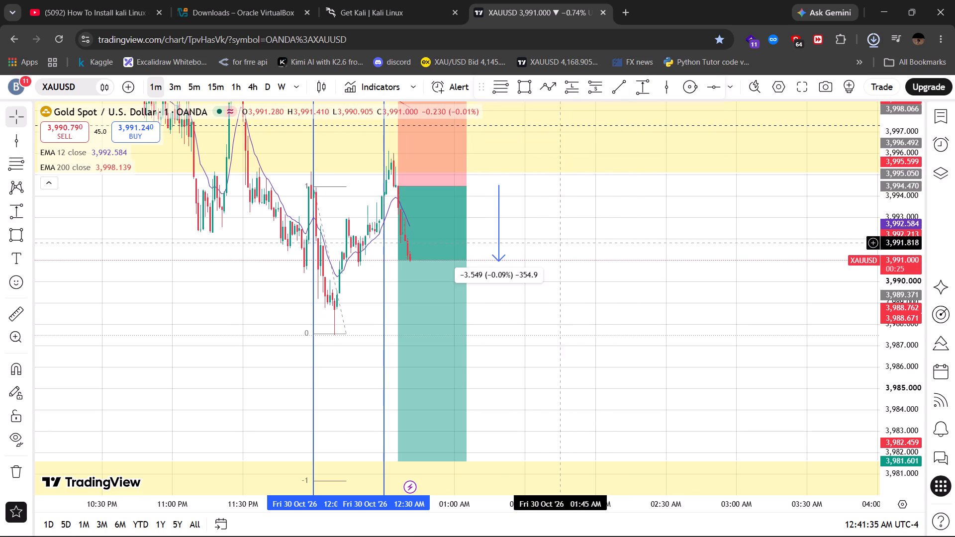
pyautogui.moveTo(503, 230); pyautogui.dragTo(496, 227)
pyautogui.click(496, 227)
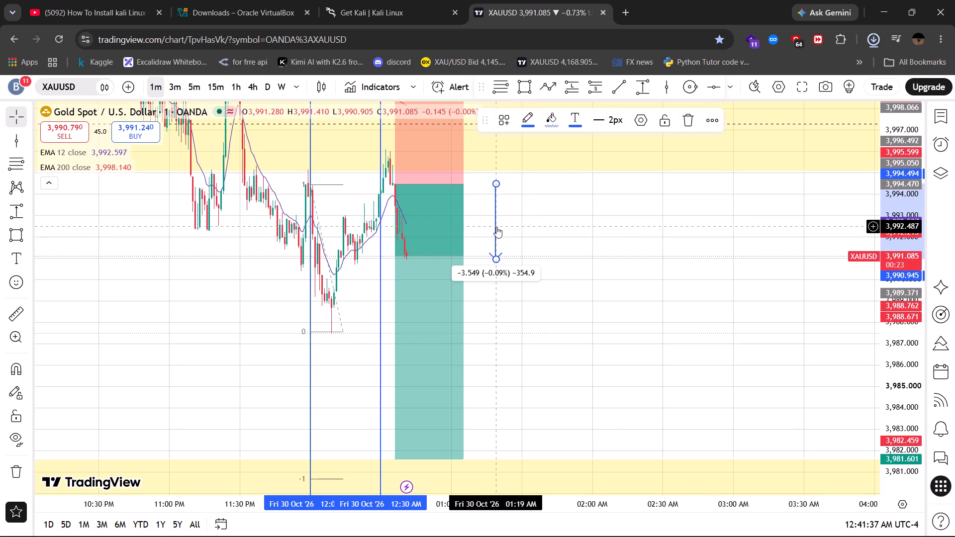
pyautogui.click(691, 122)
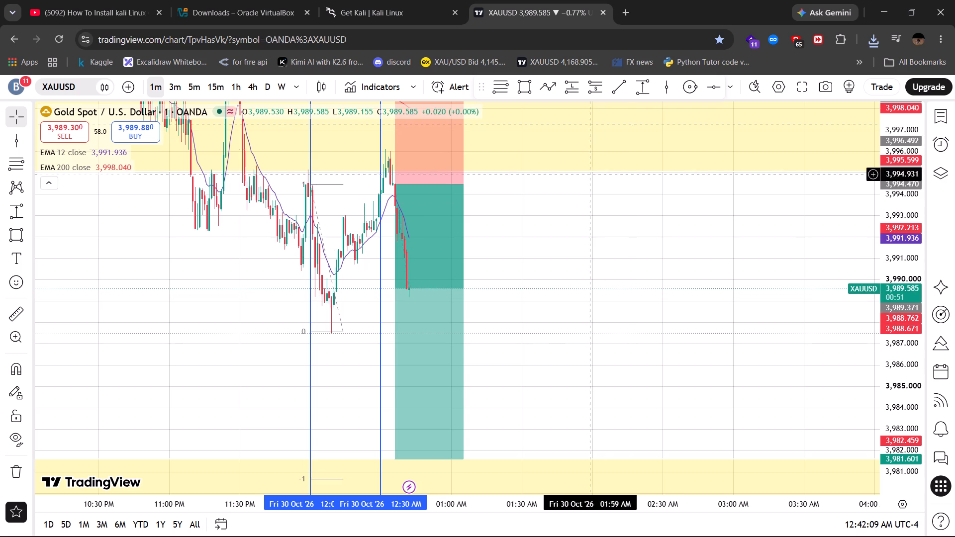
# Measure the price range from the short position's entry level down to the newest candle's open, and delete the measurement.
pyautogui.click(646, 80)
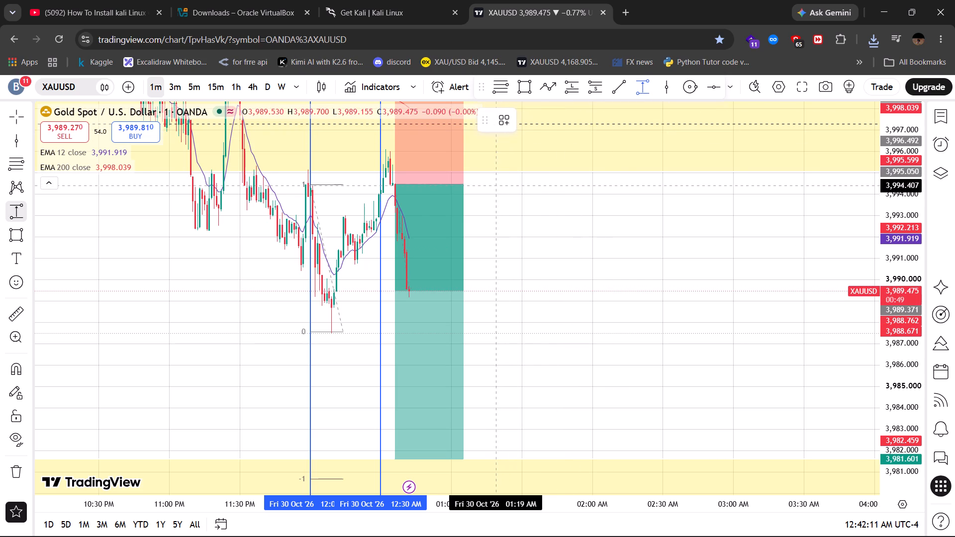
pyautogui.click(491, 184)
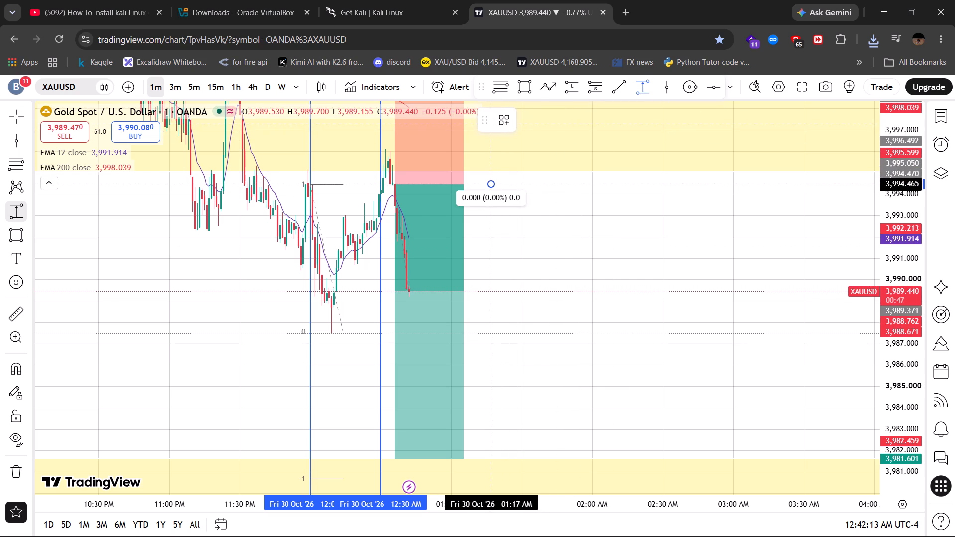
pyautogui.click(495, 290)
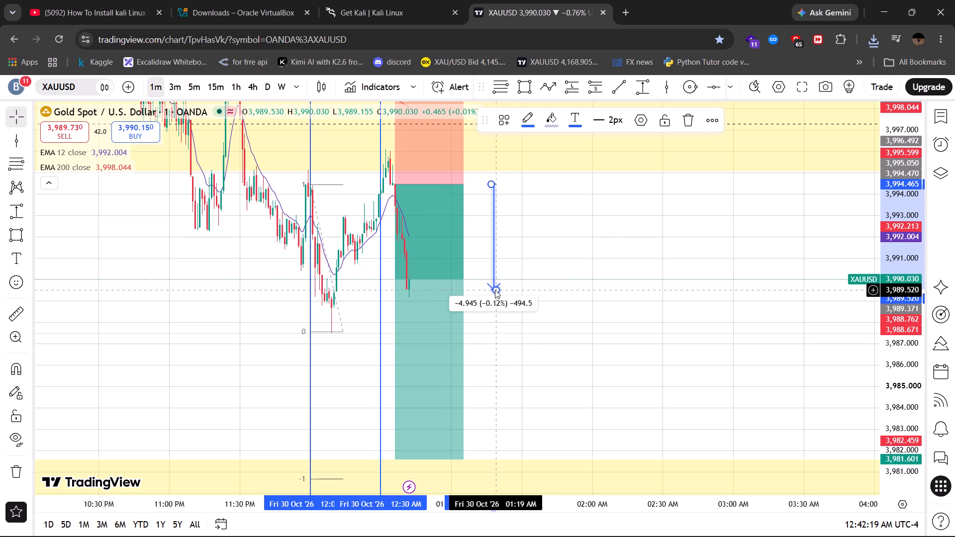
pyautogui.click(688, 122)
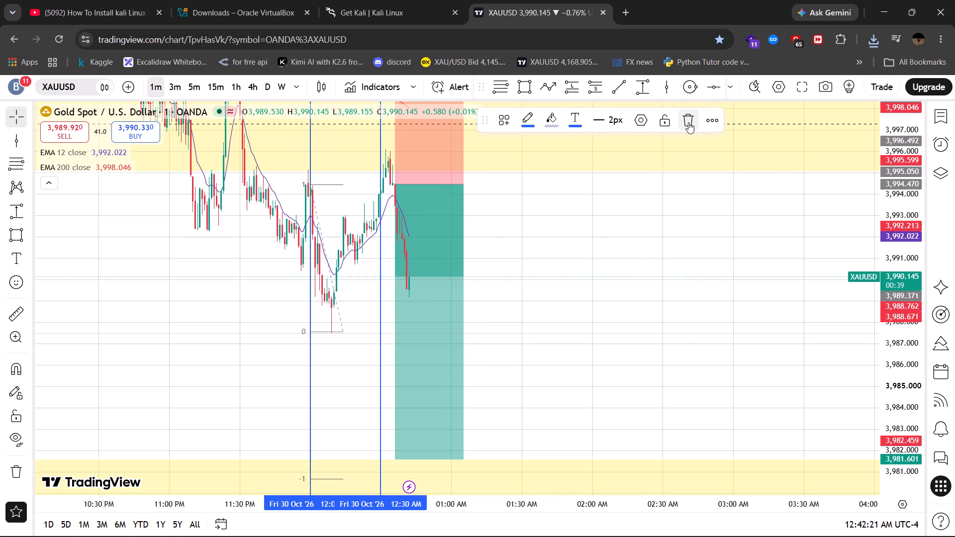
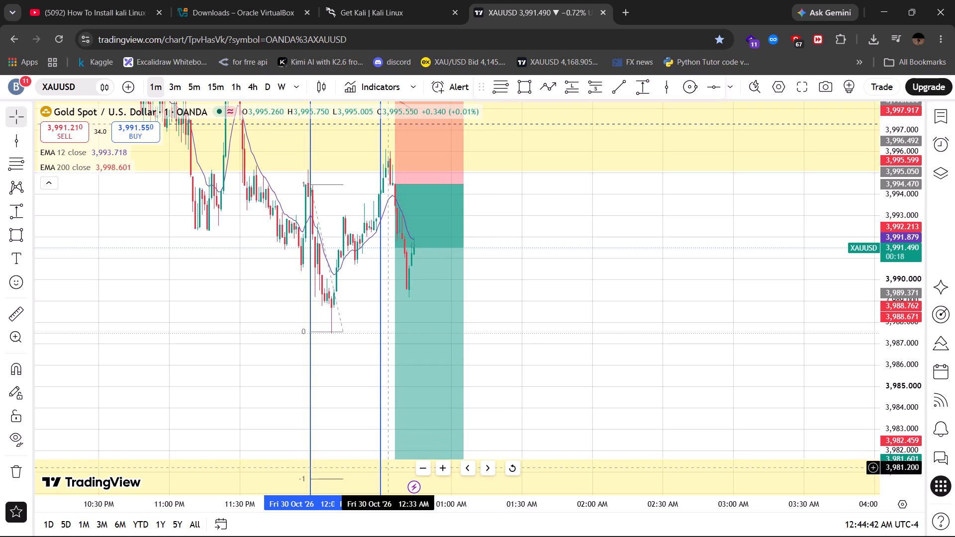
# Try the short position's target at about 3,989.578, and move it back down to 3,981.665, near the lower yellow zone's top edge.
pyautogui.moveTo(394, 461); pyautogui.dragTo(415, 289)
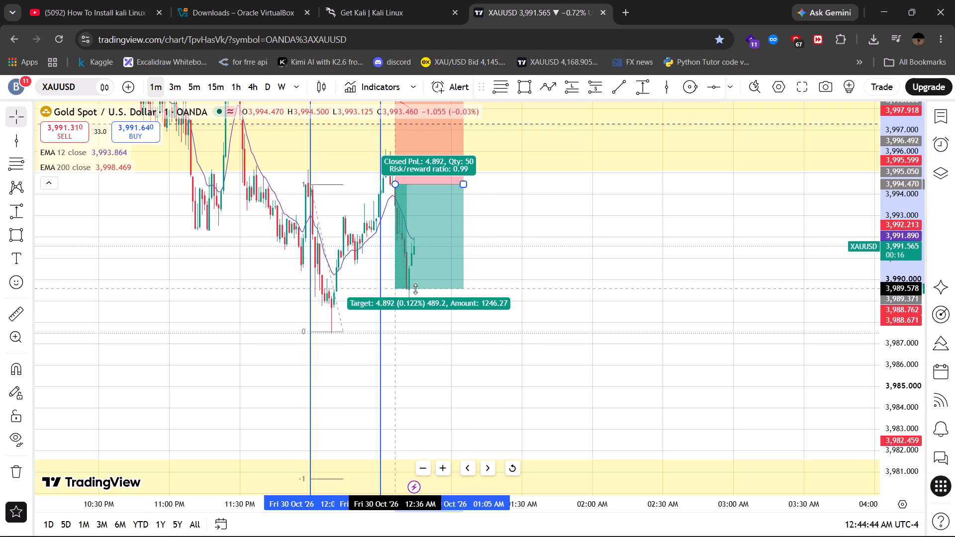
pyautogui.moveTo(415, 289); pyautogui.dragTo(429, 454)
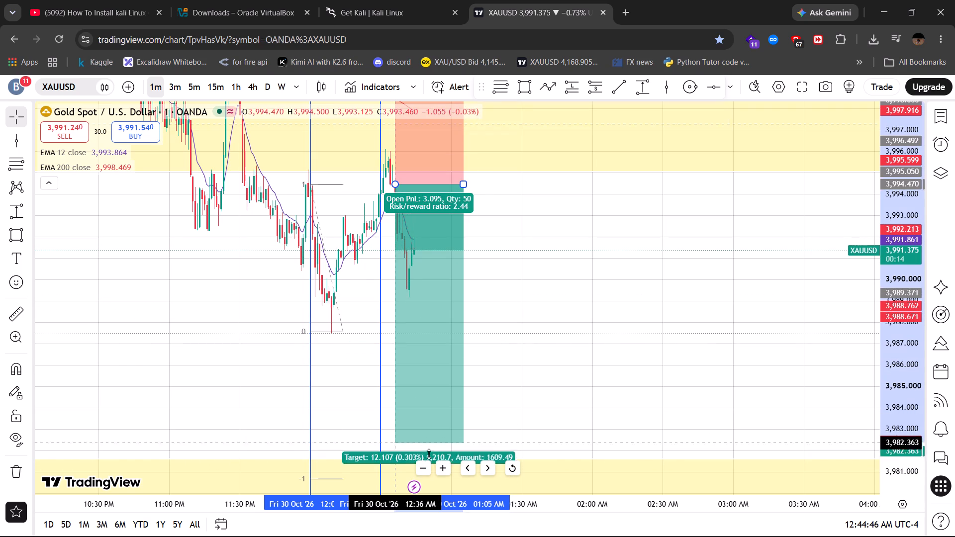
pyautogui.moveTo(429, 454); pyautogui.dragTo(430, 458)
pyautogui.click(530, 405)
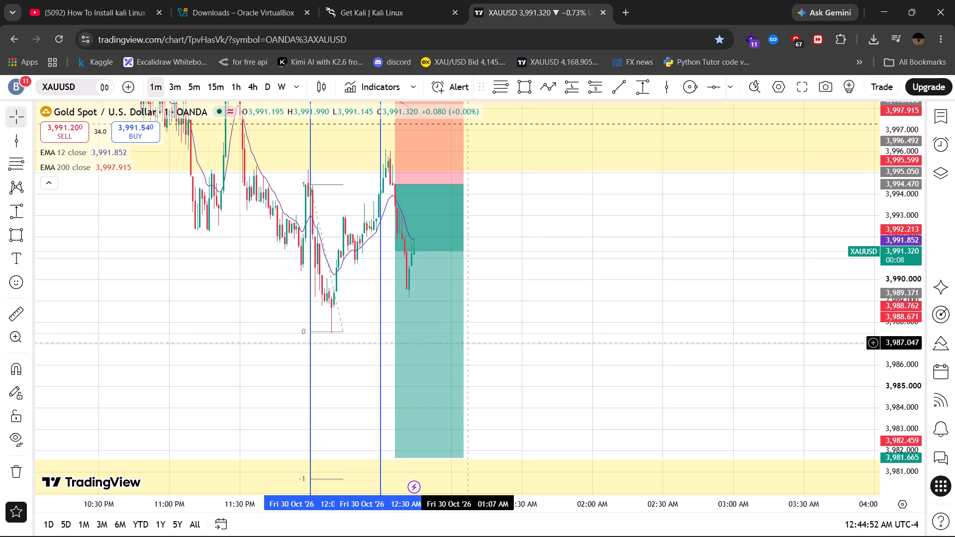
pyautogui.click(570, 294)
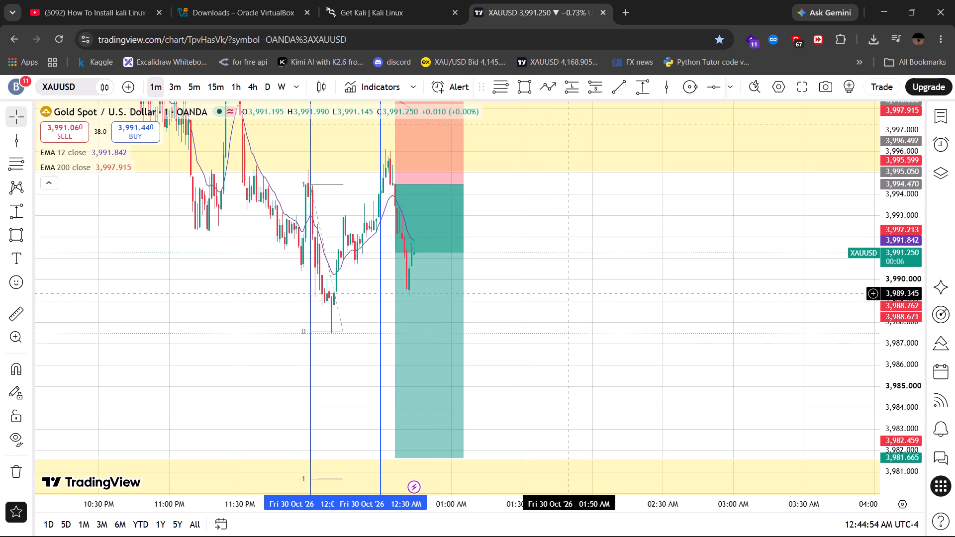